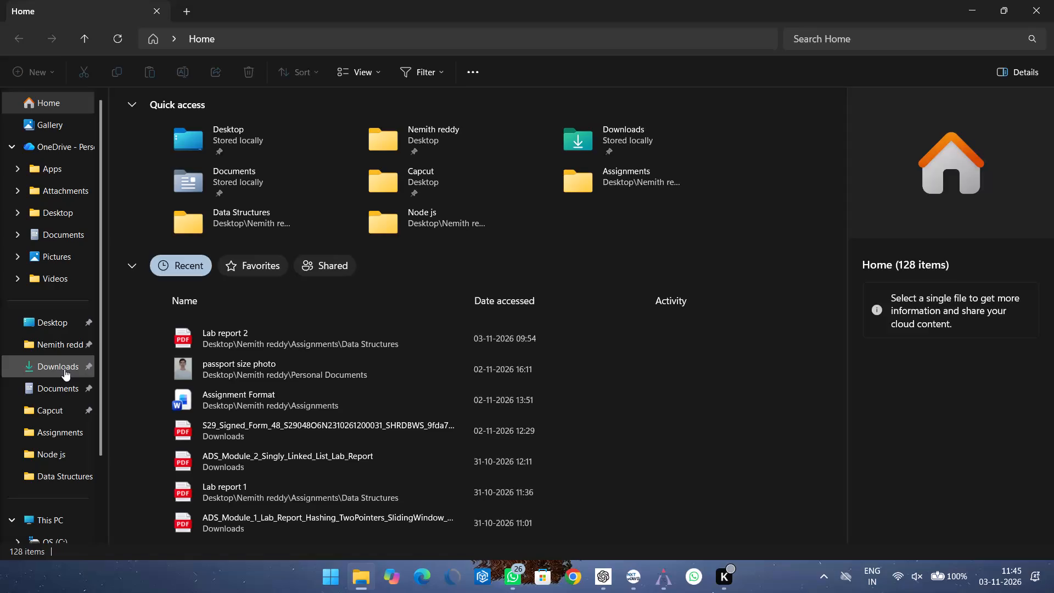
# Play IMG_2799 from the Downloads folder in Media Player, just this once, and skip through the footage to review it.
pyautogui.click(64, 369)
pyautogui.scroll(-1, 352, 339)
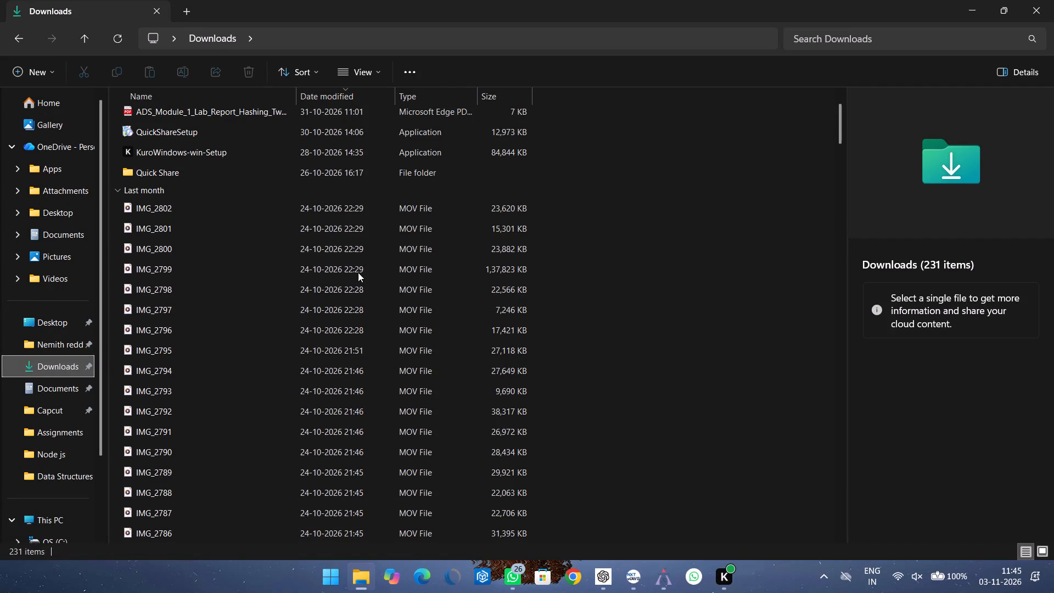
pyautogui.doubleClick(358, 272)
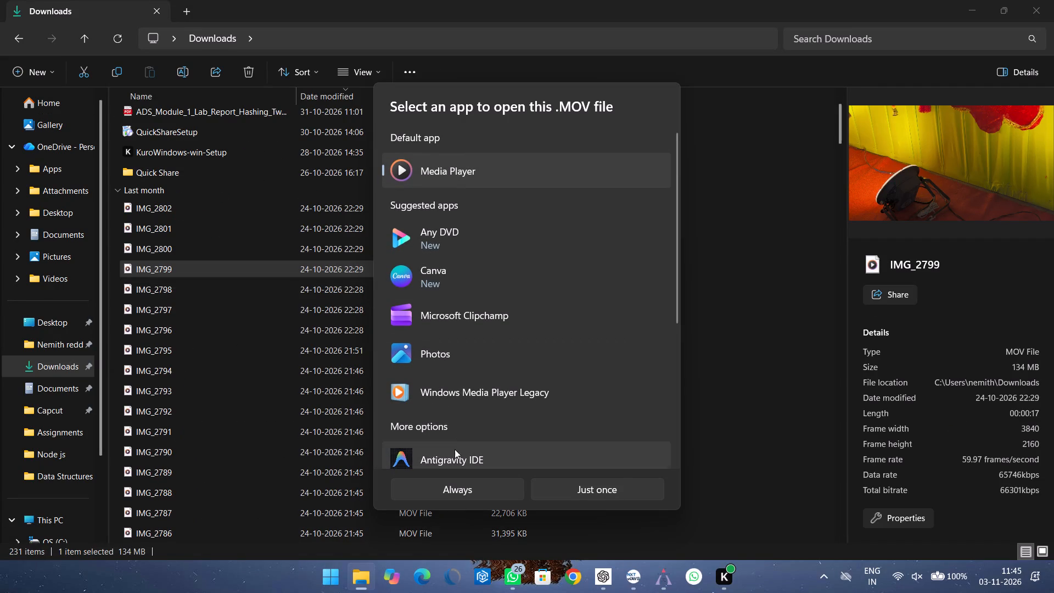
pyautogui.click(610, 486)
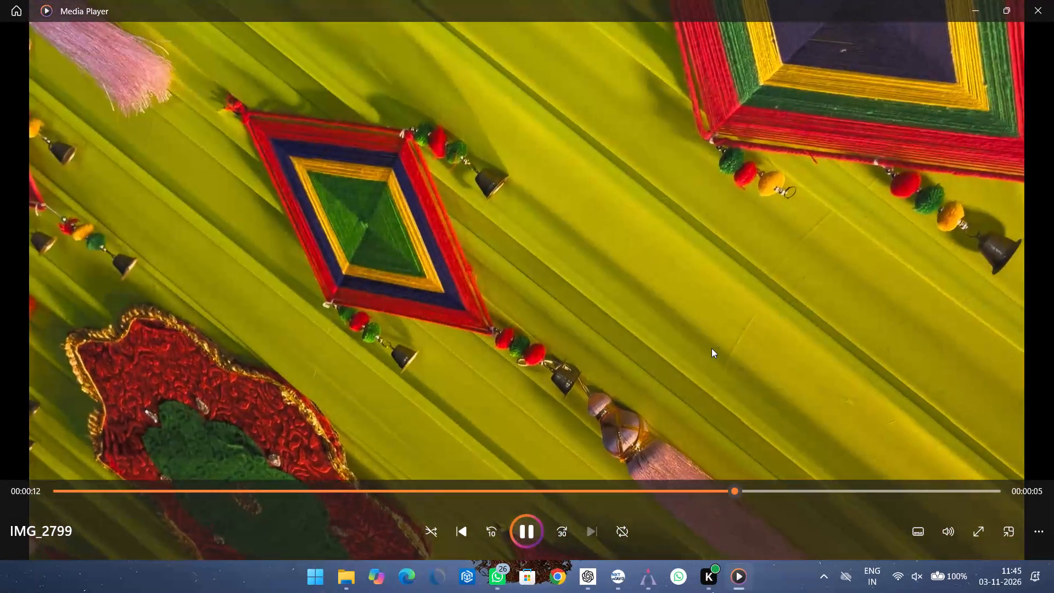
pyautogui.hscroll(5, 711, 348)
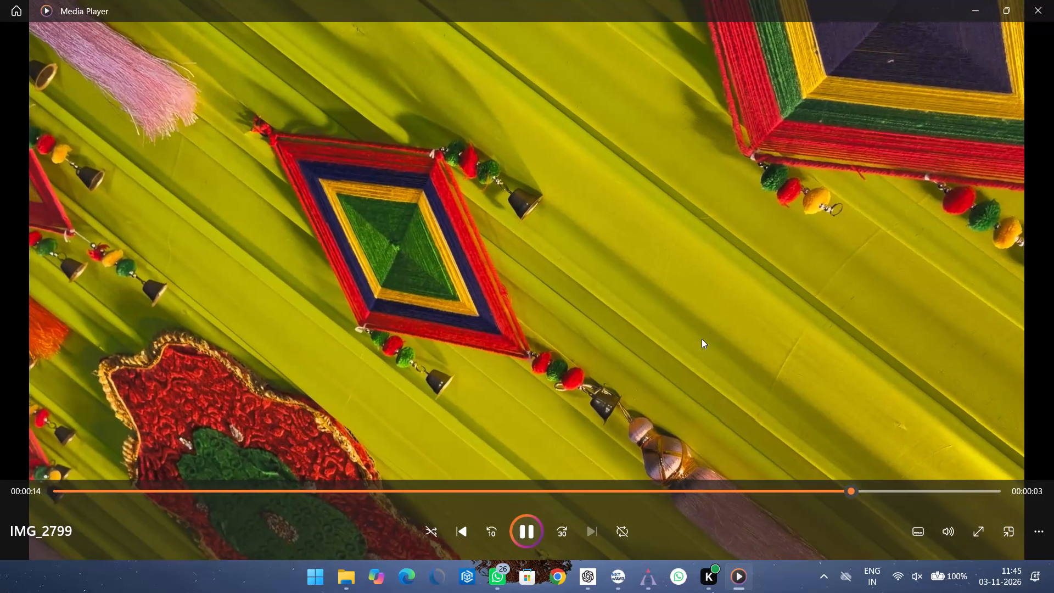
pyautogui.click(459, 493)
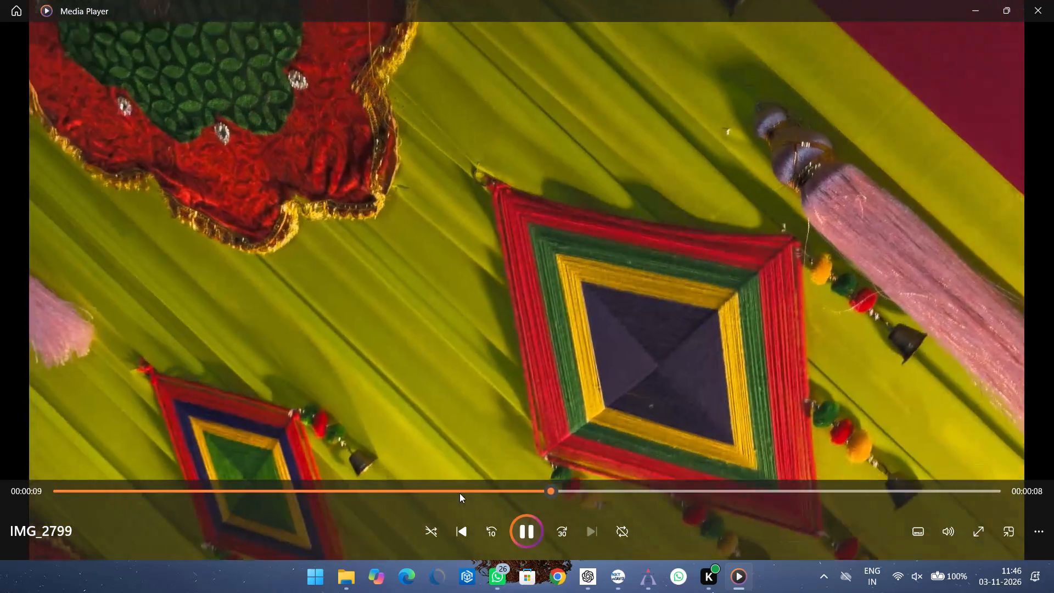
pyautogui.click(797, 487)
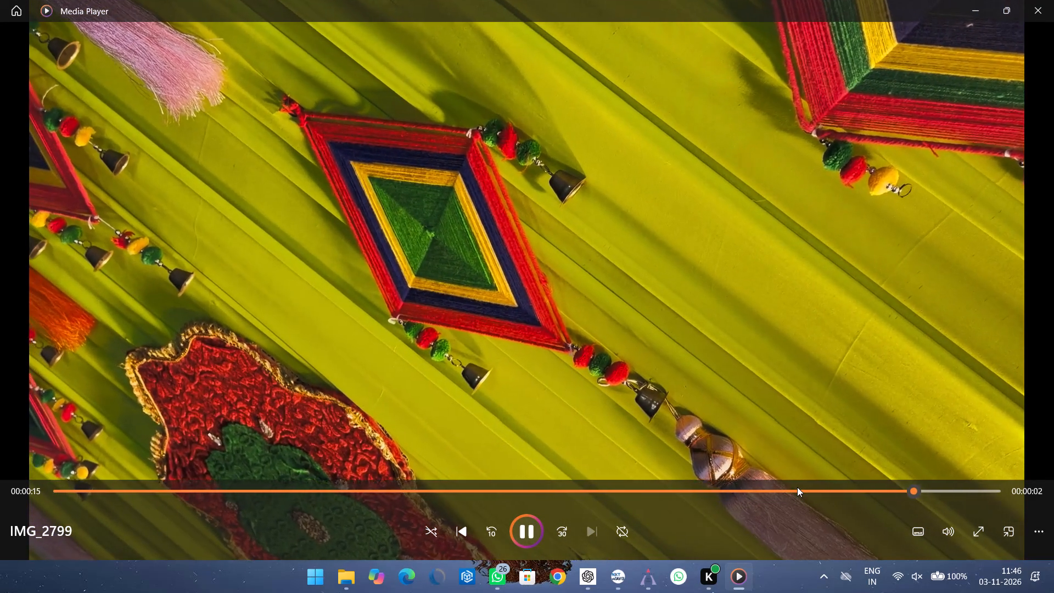
pyautogui.click(13, 13)
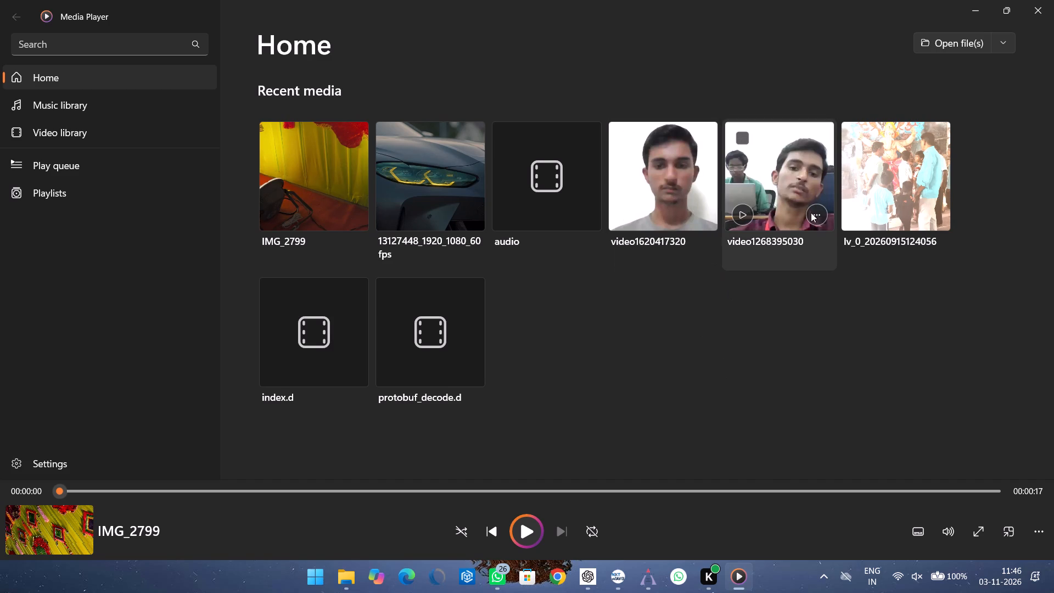
pyautogui.click(818, 220)
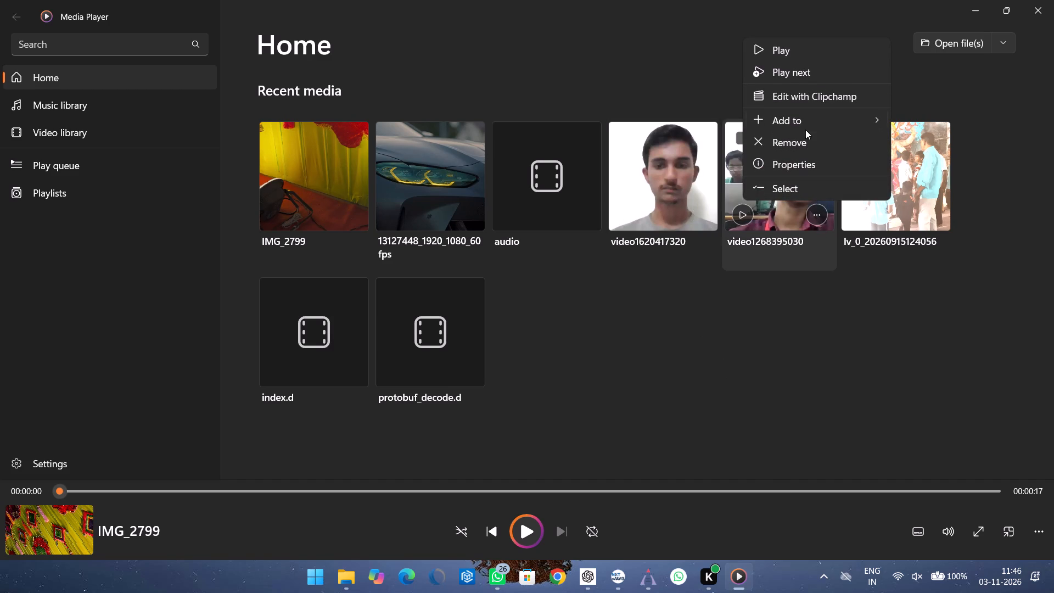
pyautogui.click(806, 146)
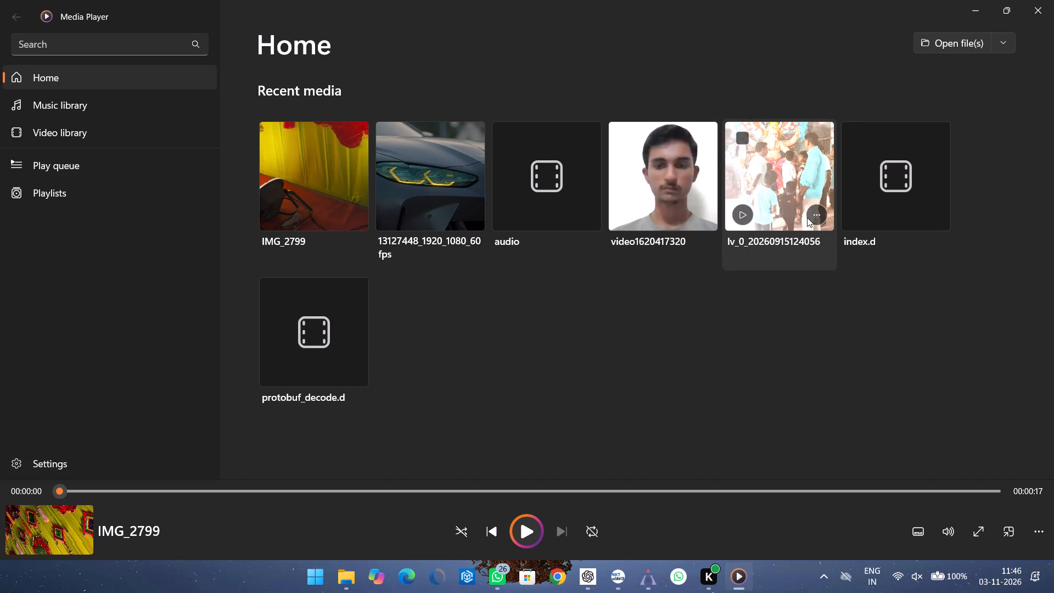
pyautogui.doubleClick(774, 178)
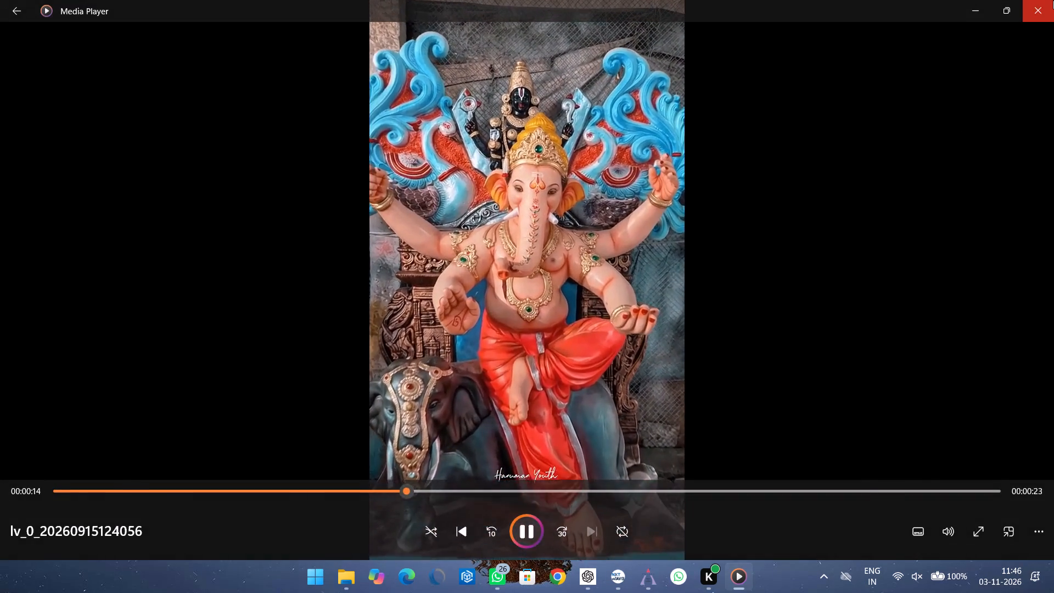
pyautogui.click(1053, 0)
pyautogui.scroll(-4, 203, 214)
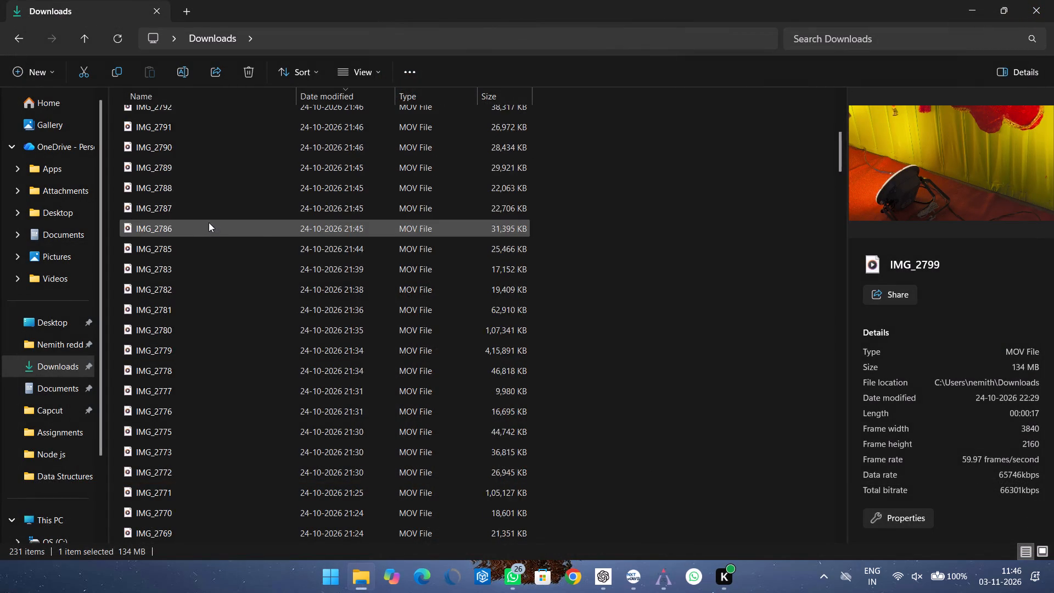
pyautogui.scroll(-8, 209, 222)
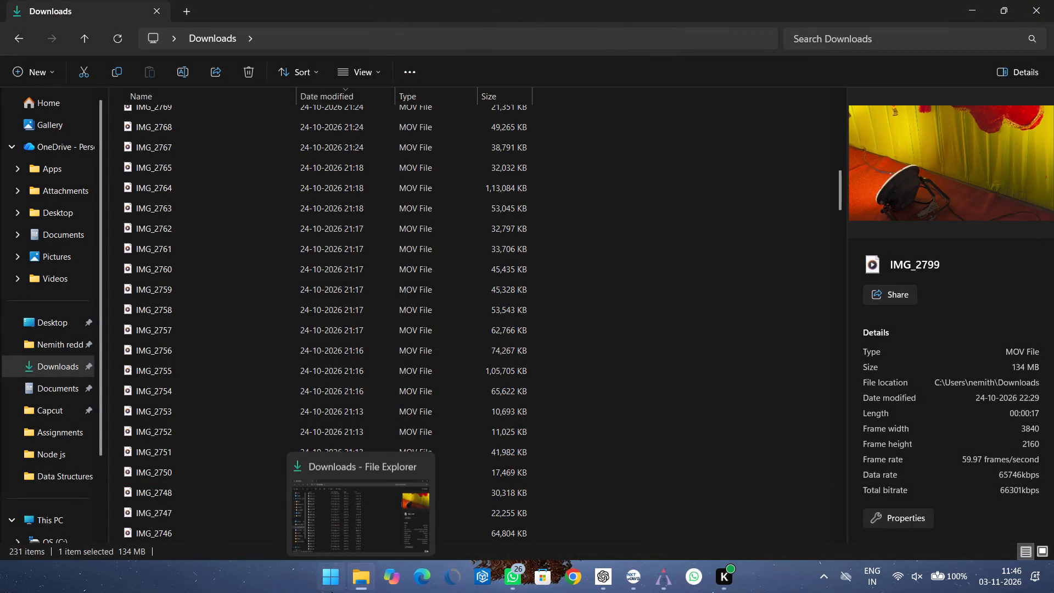
# Launch CapCut and create a new video project.
pyautogui.click(332, 592)
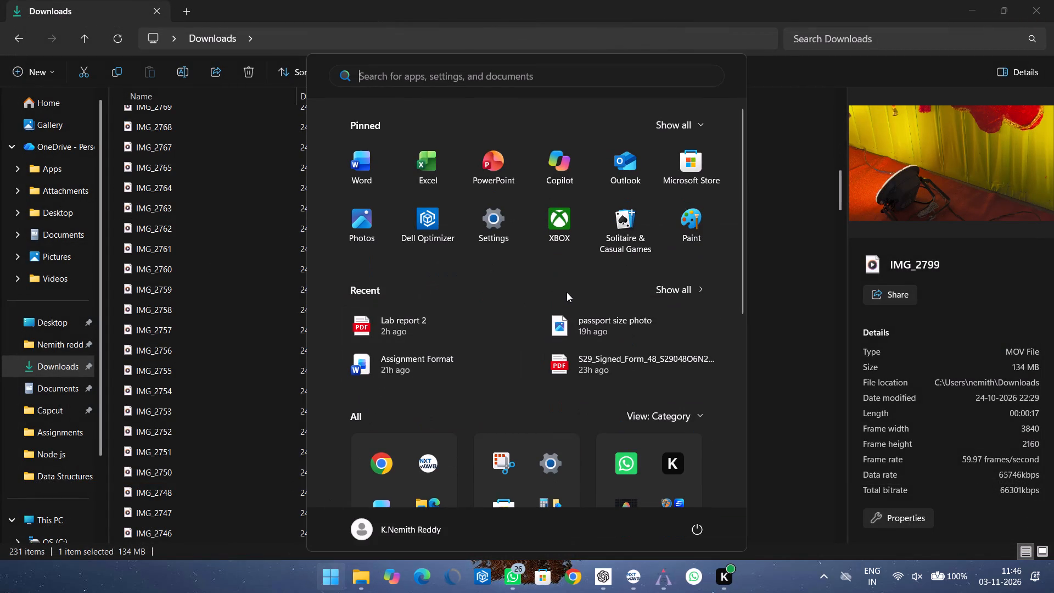
pyautogui.write('CA')
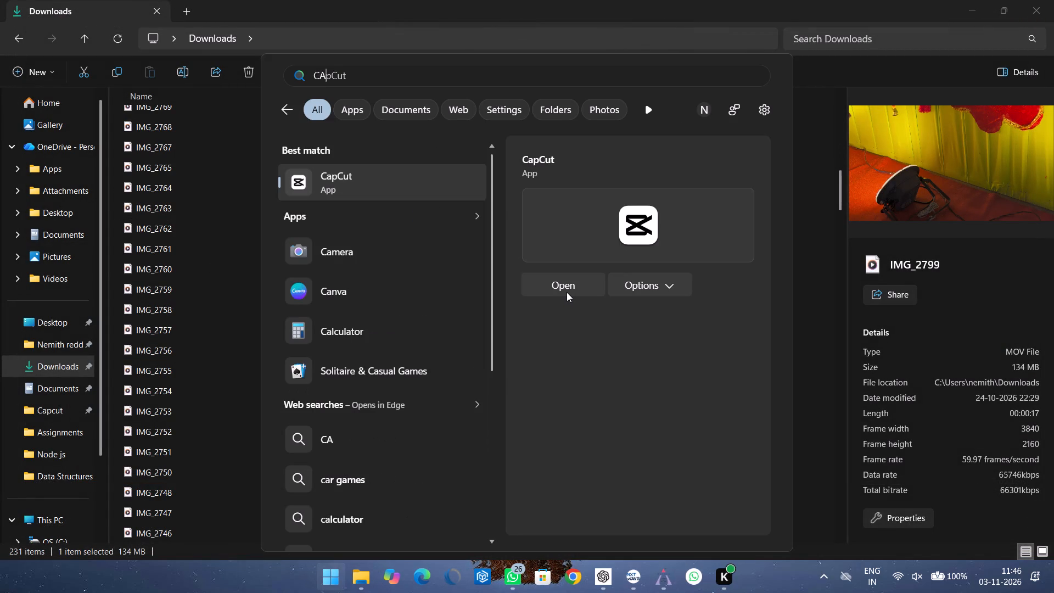
pyautogui.press('Return')
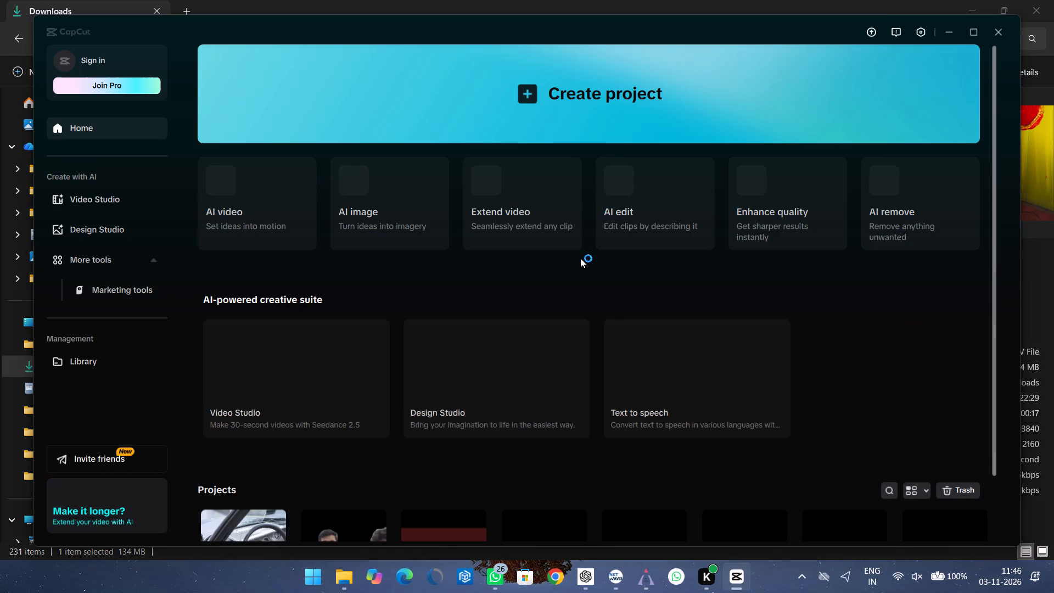
pyautogui.click(541, 108)
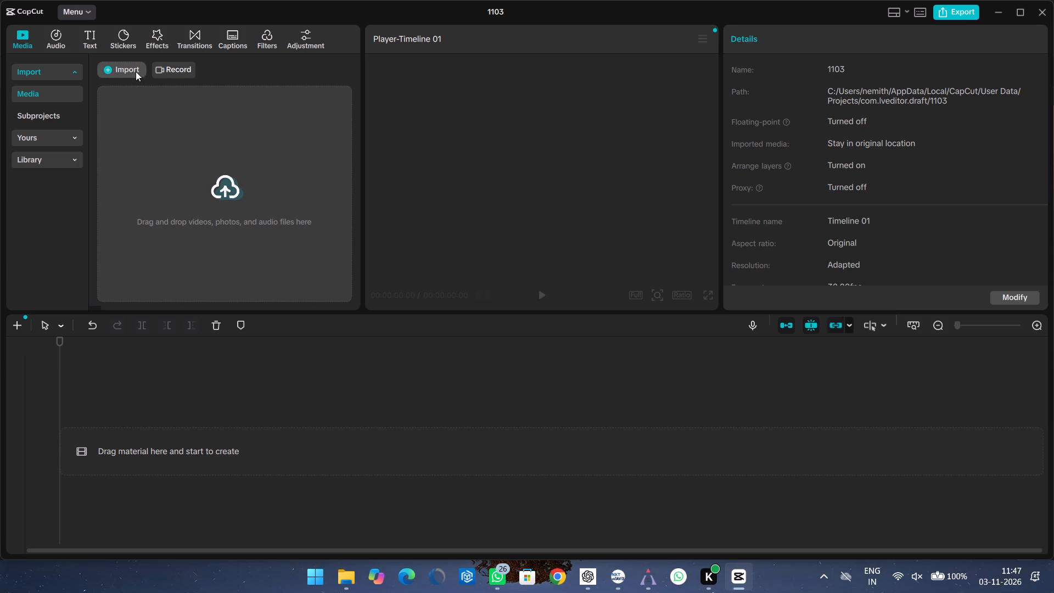
# Import the Downloads video clips from IMG_2587 through QQFT4303 from the device into the project media.
pyautogui.click(134, 70)
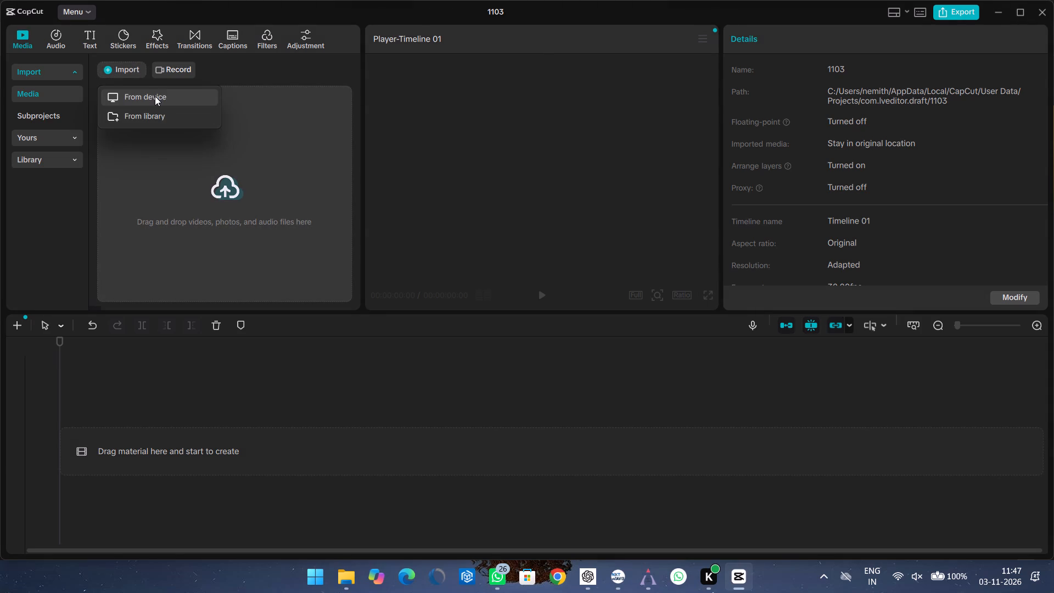
pyautogui.click(158, 98)
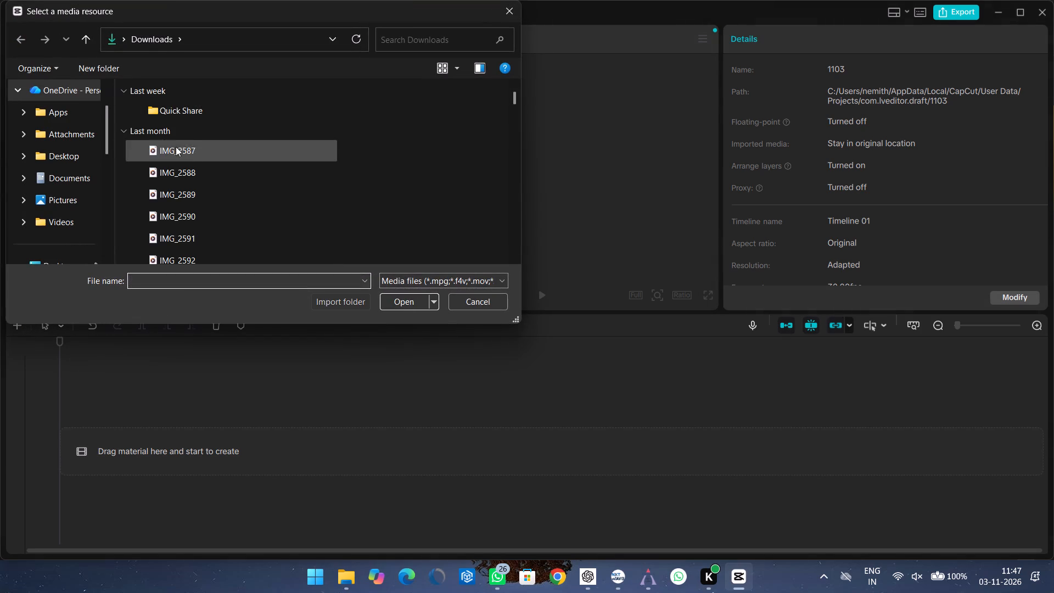
pyautogui.moveTo(137, 143); pyautogui.dragTo(200, 249)
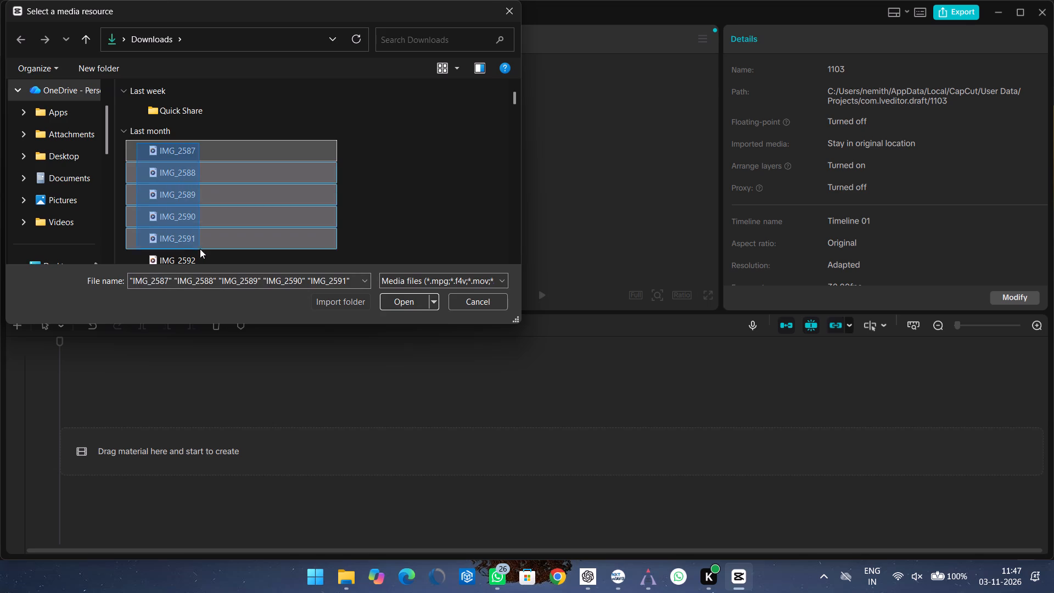
pyautogui.moveTo(200, 249); pyautogui.dragTo(206, 281)
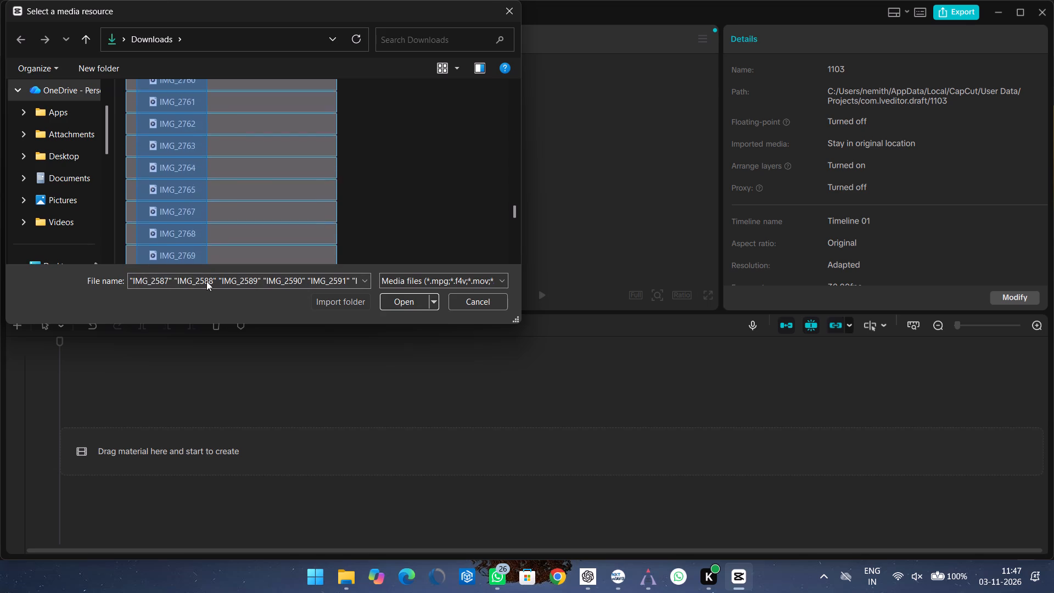
pyautogui.moveTo(206, 281); pyautogui.dragTo(204, 152)
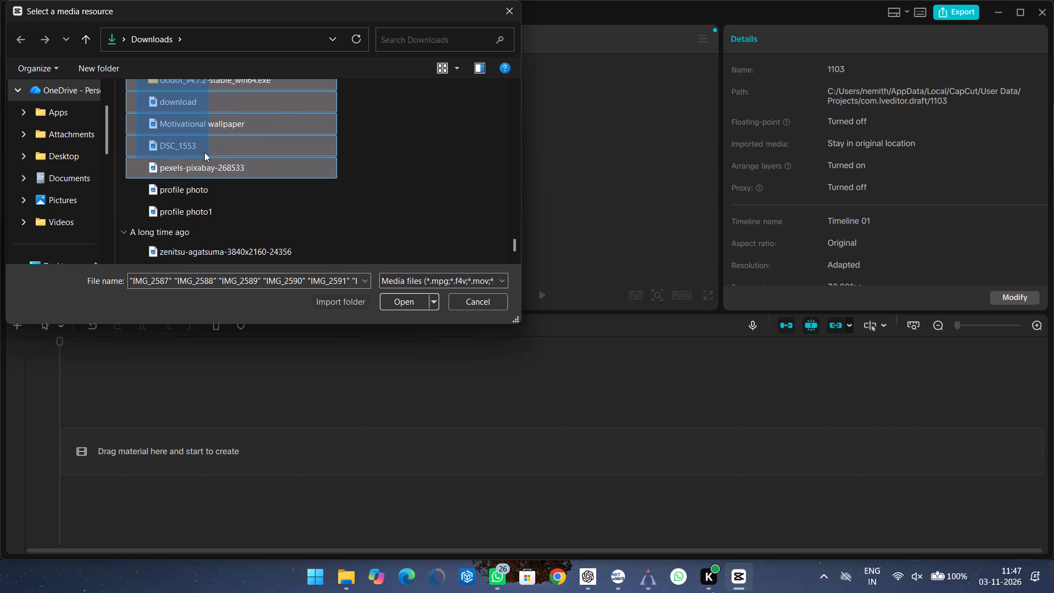
pyautogui.moveTo(204, 152); pyautogui.dragTo(226, 121)
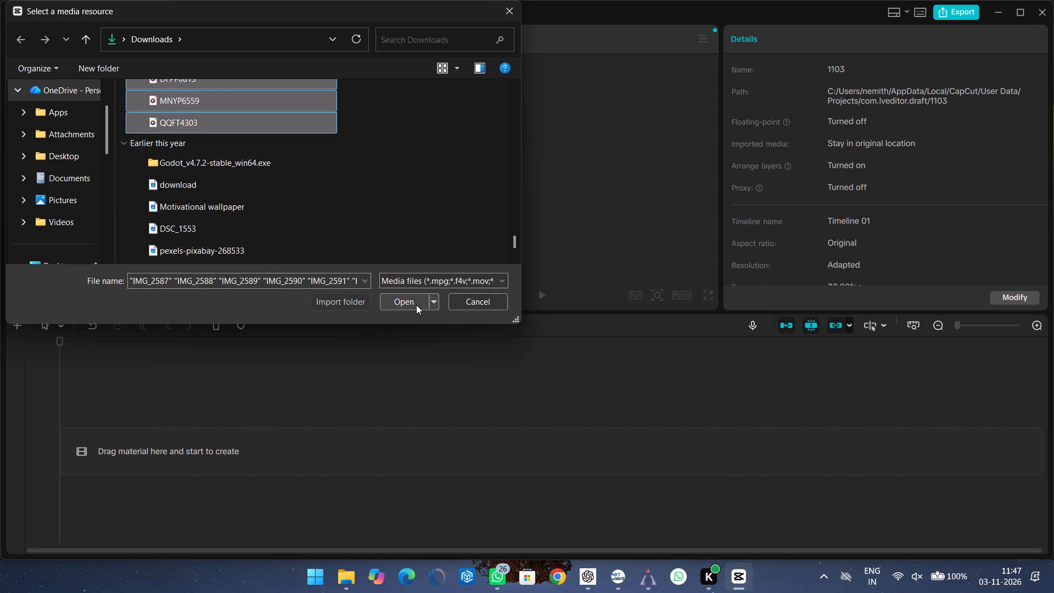
pyautogui.click(416, 305)
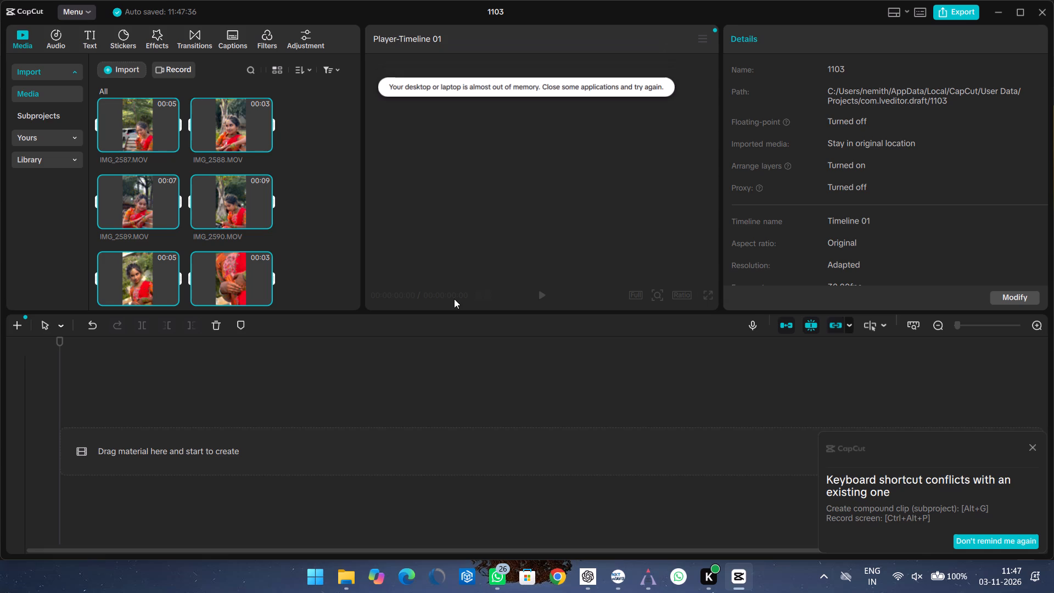
# Look through the imported clips in the project media, starting from IMG_2587.
pyautogui.scroll(-2, 241, 235)
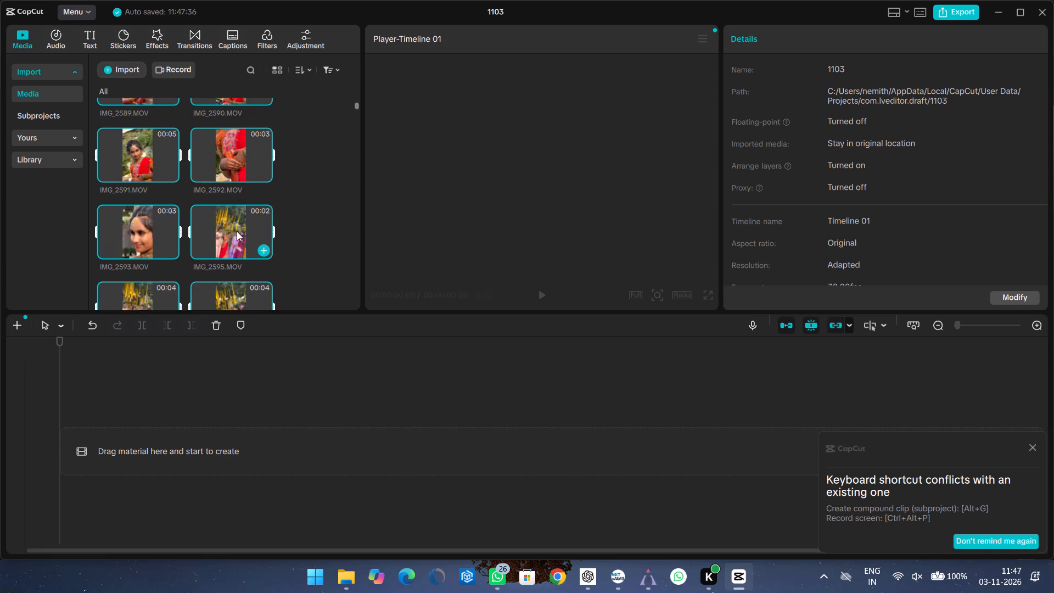
pyautogui.scroll(9, 237, 231)
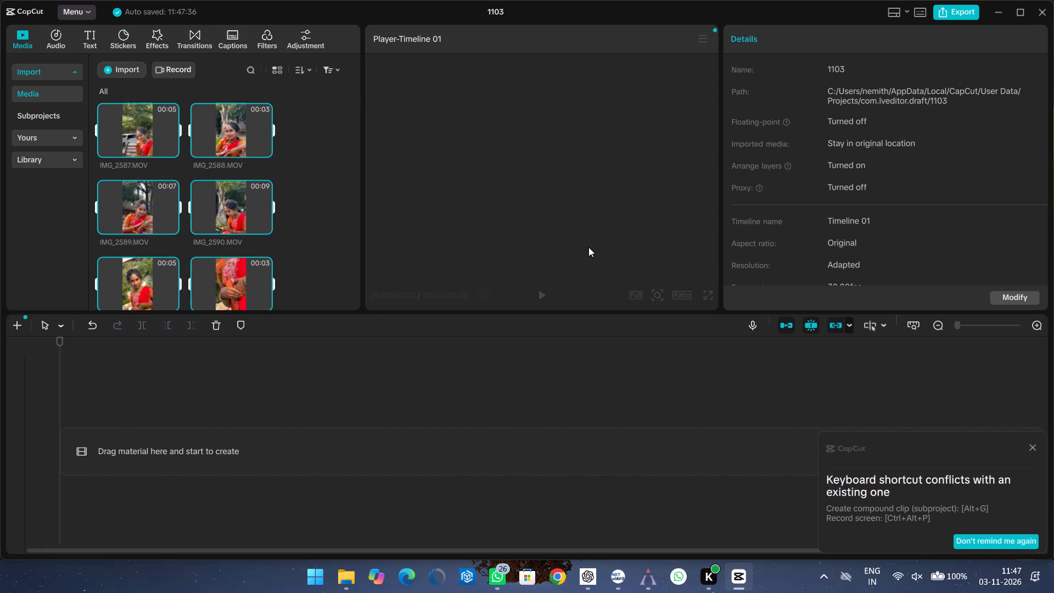
pyautogui.scroll(-8, 216, 176)
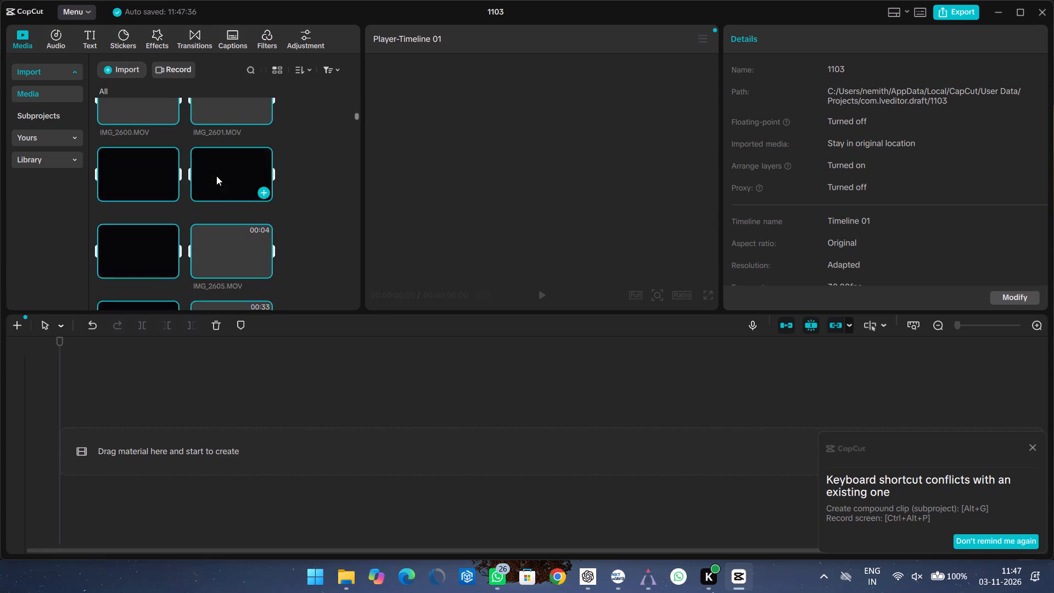
pyautogui.scroll(-14, 216, 176)
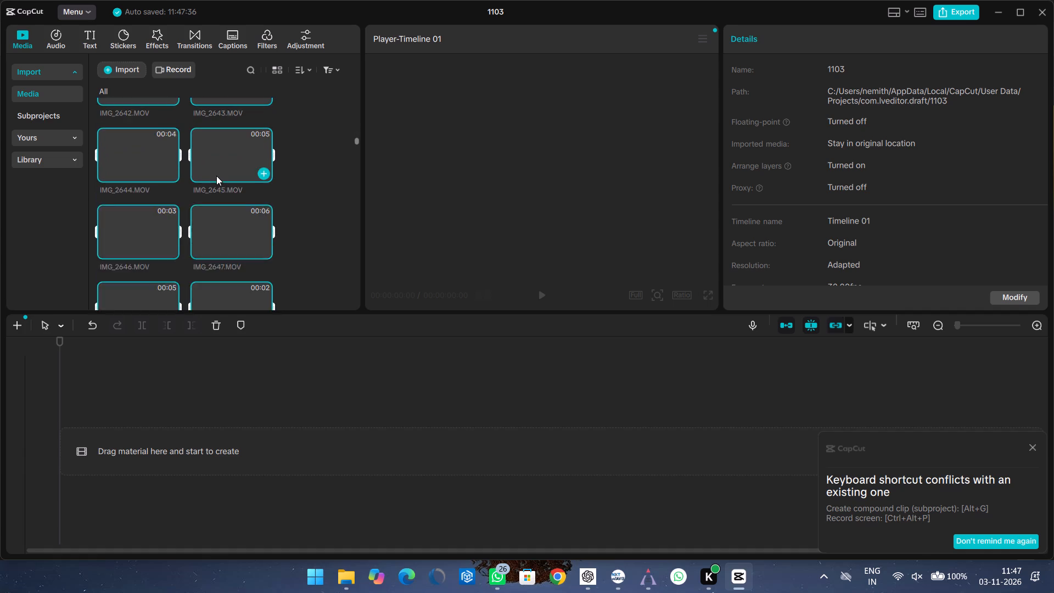
pyautogui.scroll(-13, 216, 176)
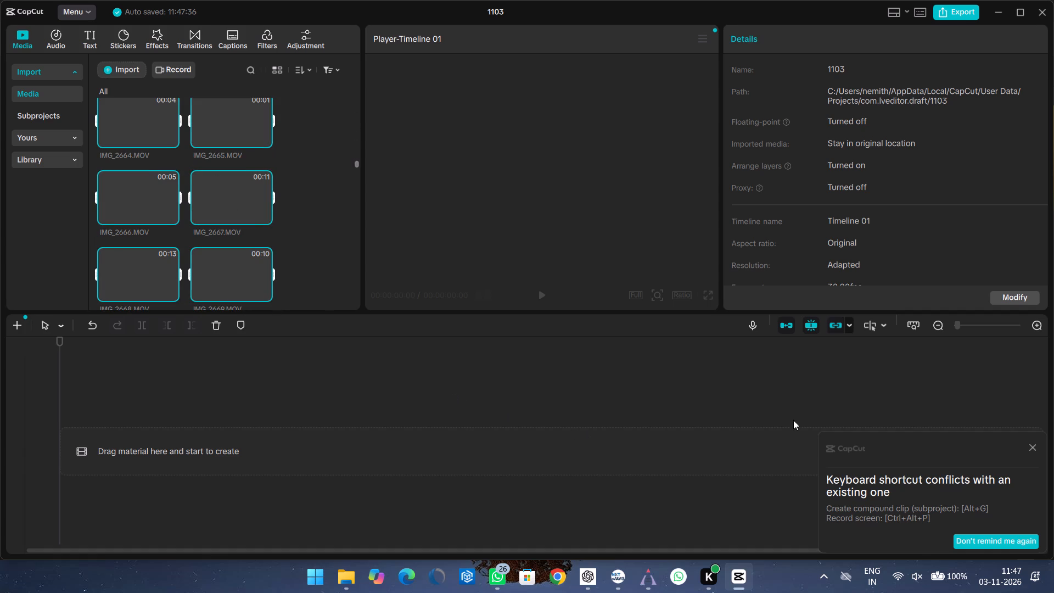
# Dismiss the keyboard shortcut conflict notice.
pyautogui.click(1035, 449)
# Review the remaining imported clips to the end of the media list and return to the first clip.
pyautogui.scroll(-4, 282, 186)
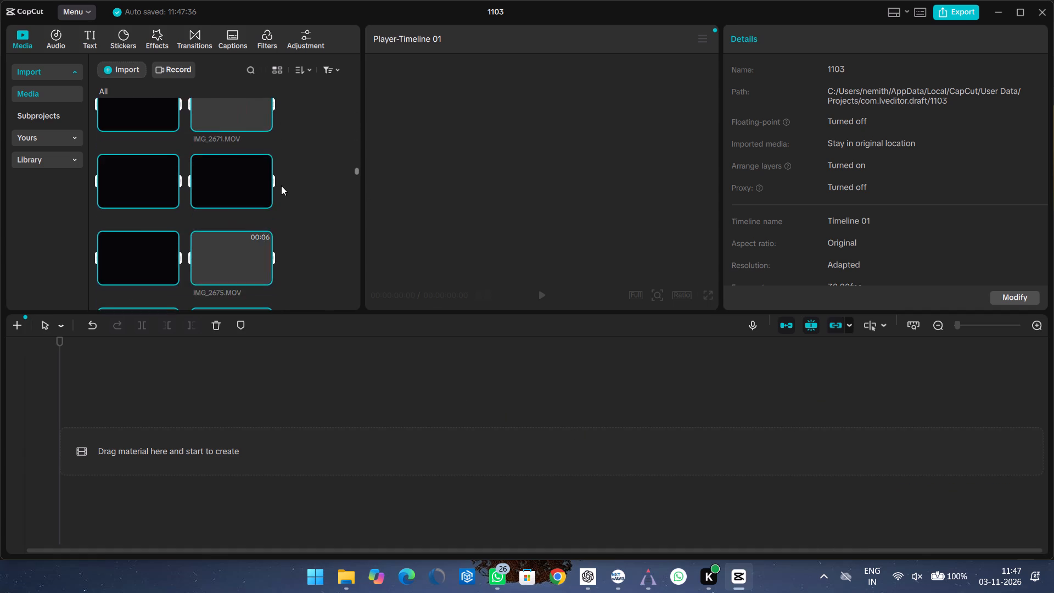
pyautogui.scroll(-15, 281, 186)
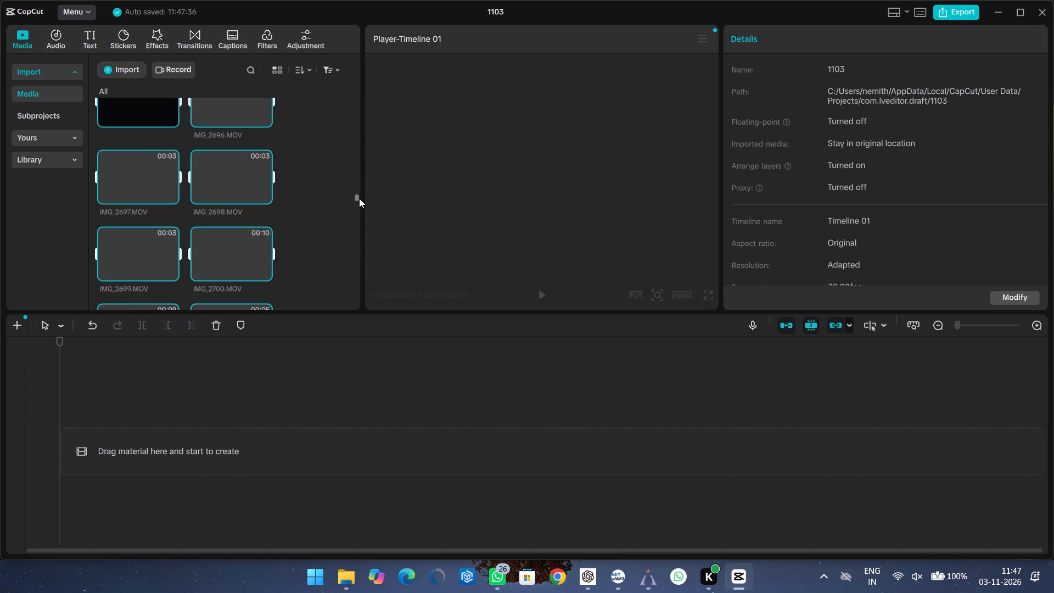
pyautogui.moveTo(358, 197); pyautogui.dragTo(360, 318)
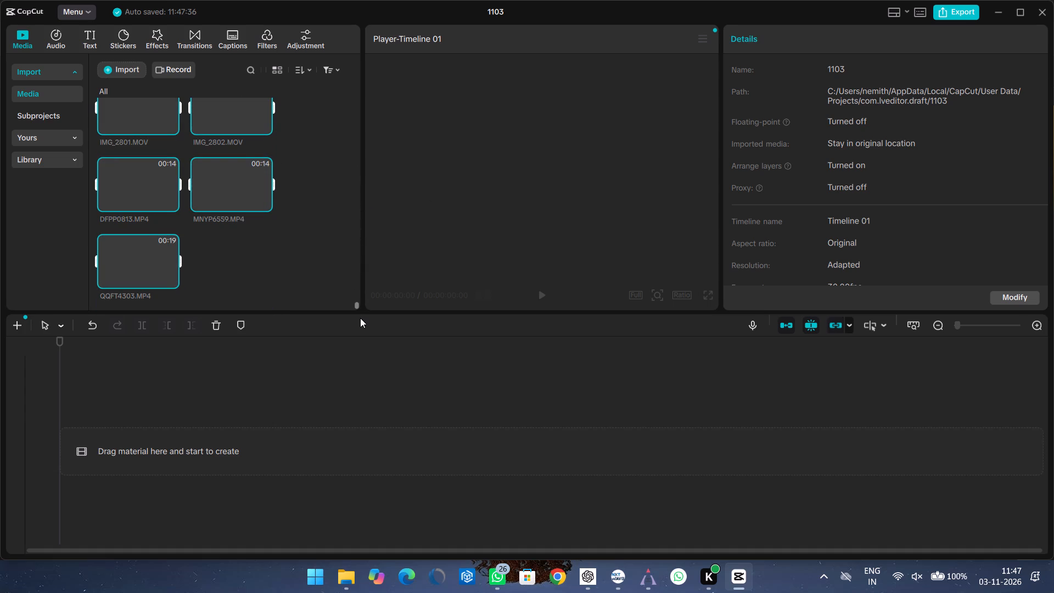
pyautogui.moveTo(360, 318); pyautogui.dragTo(348, 295)
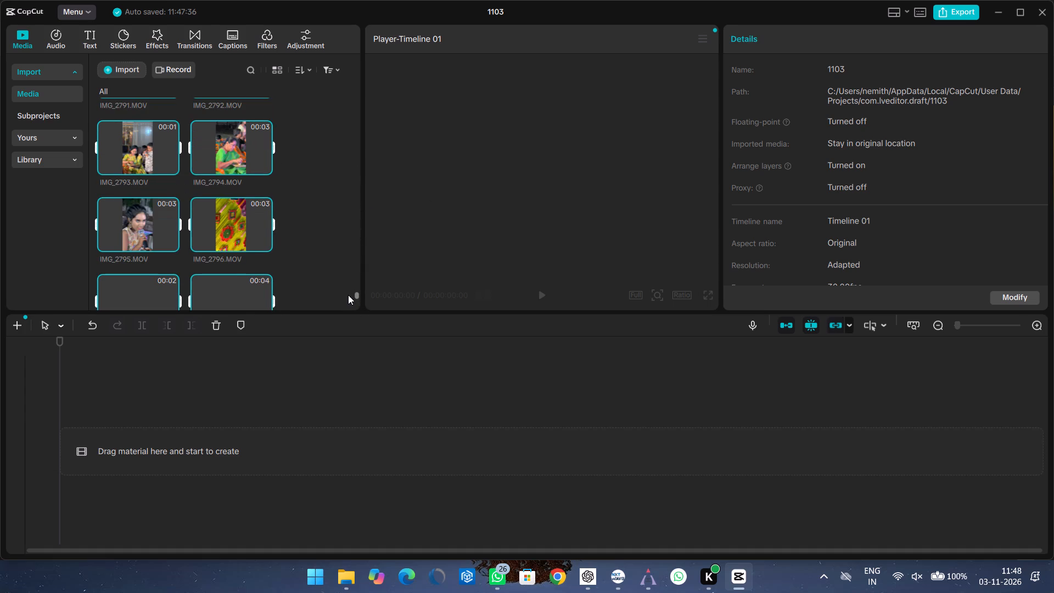
pyautogui.moveTo(348, 295); pyautogui.dragTo(338, 96)
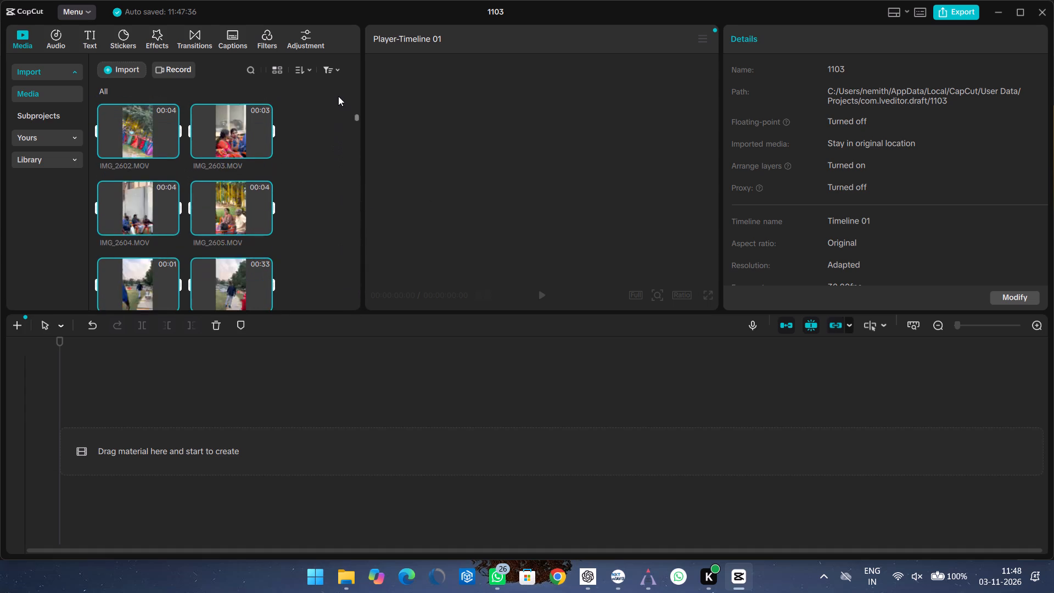
pyautogui.moveTo(338, 96); pyautogui.dragTo(346, 66)
pyautogui.click(359, 96)
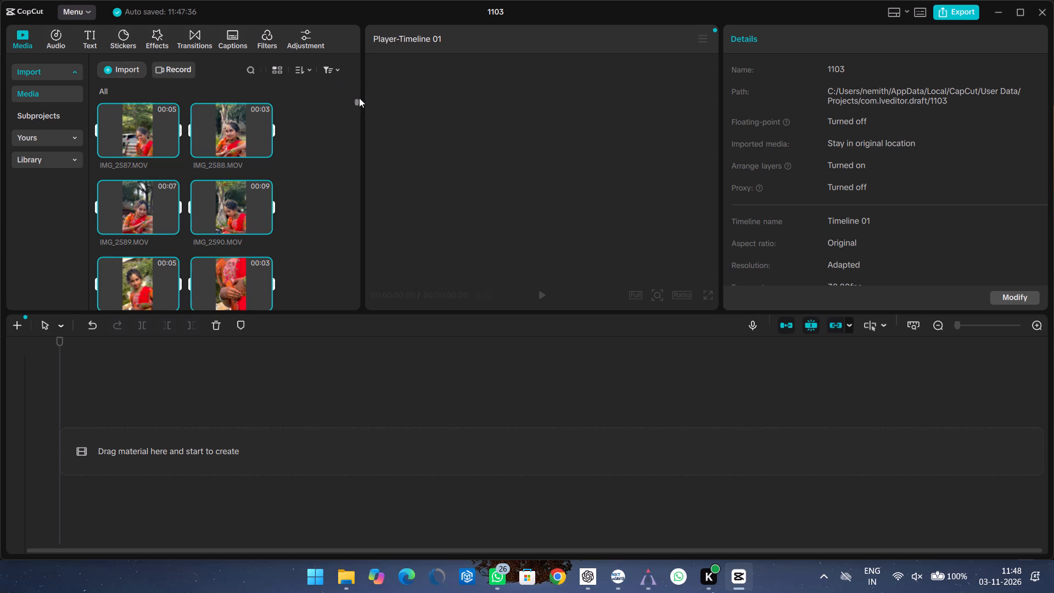
pyautogui.moveTo(358, 105); pyautogui.dragTo(358, 90)
pyautogui.moveTo(356, 99); pyautogui.dragTo(356, 85)
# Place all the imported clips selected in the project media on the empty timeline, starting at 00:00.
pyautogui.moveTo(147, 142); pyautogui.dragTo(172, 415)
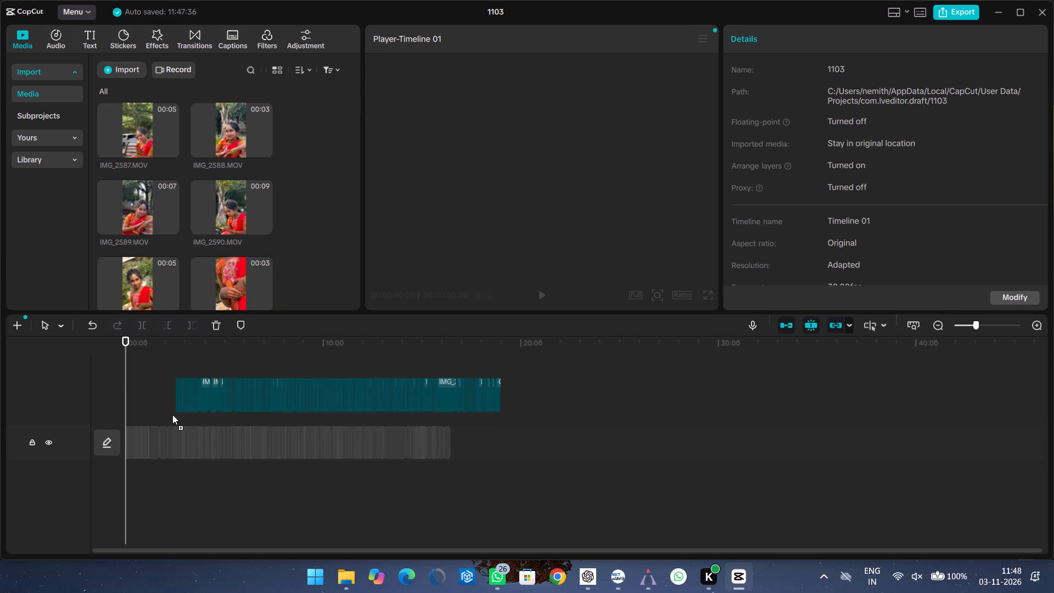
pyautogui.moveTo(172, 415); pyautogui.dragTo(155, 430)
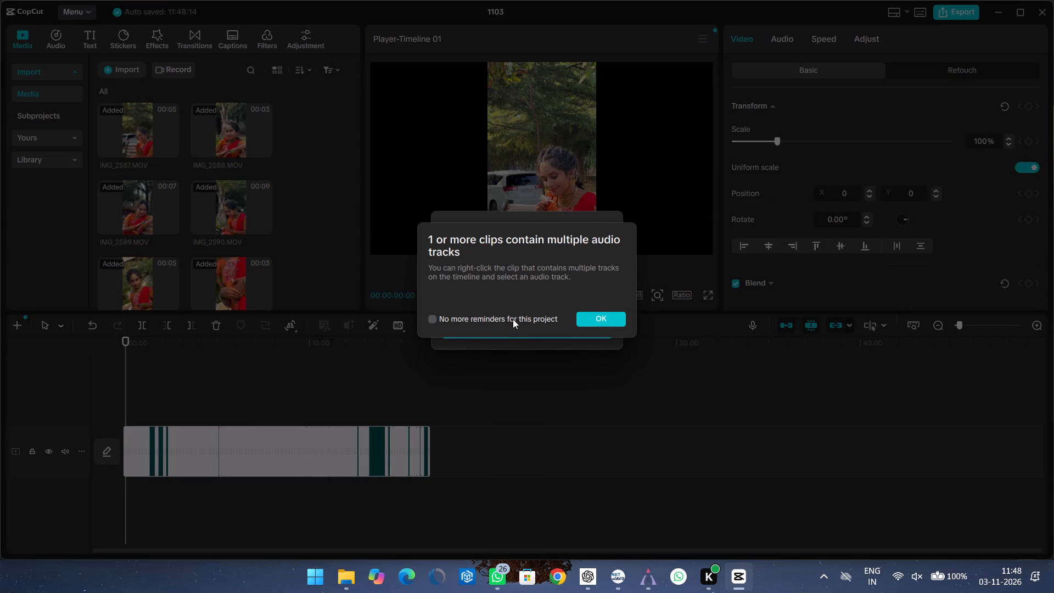
# Turn off the multiple-audio-track reminders for this project and close the notices.
pyautogui.click(513, 319)
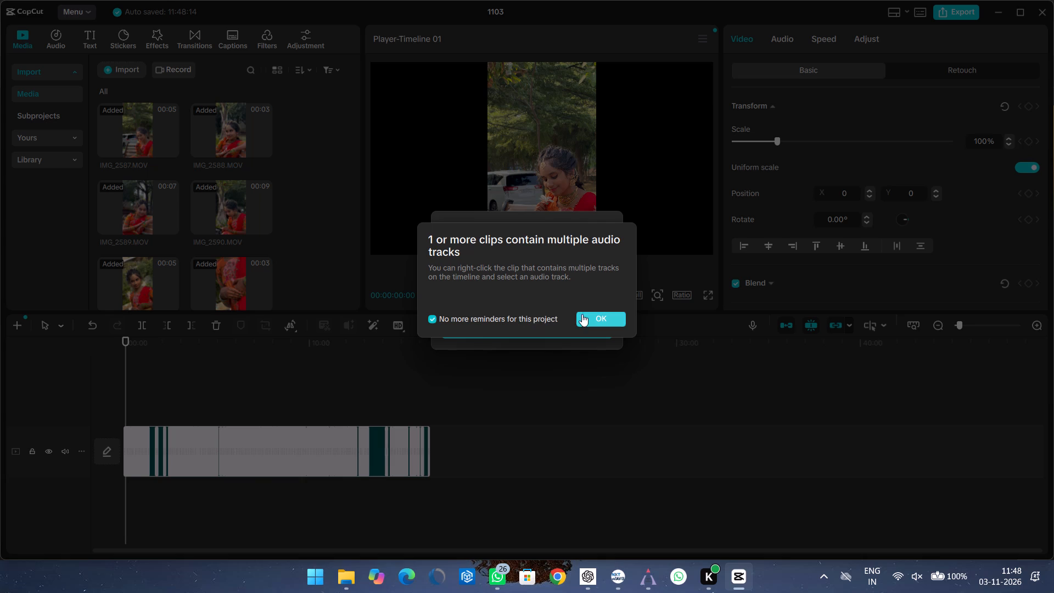
pyautogui.click(583, 314)
pyautogui.click(572, 331)
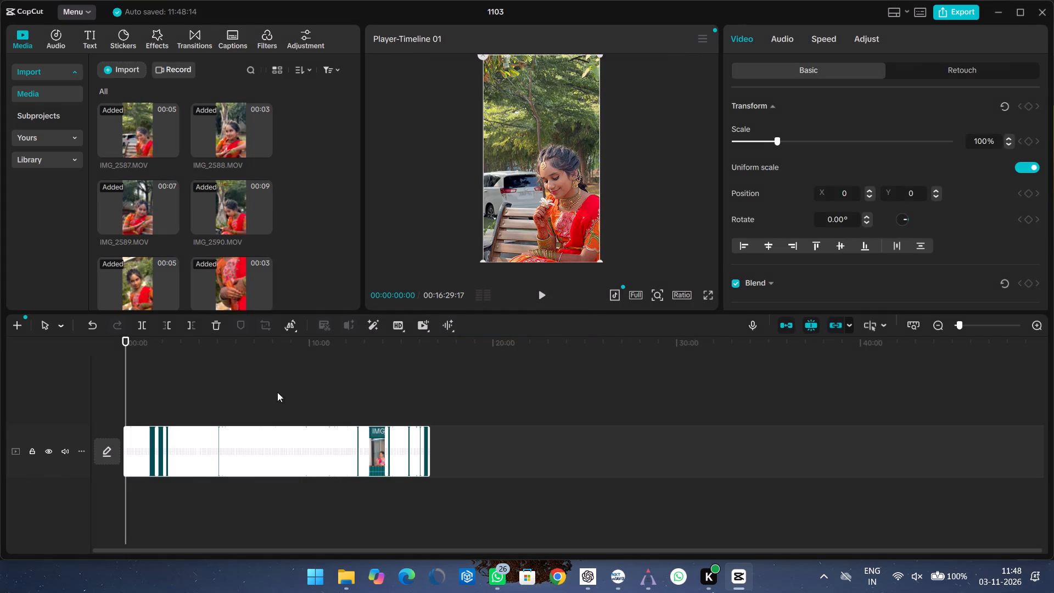
# Play the opening clips and scrub through the rest of the timeline to its end to review the footage.
pyautogui.click(543, 294)
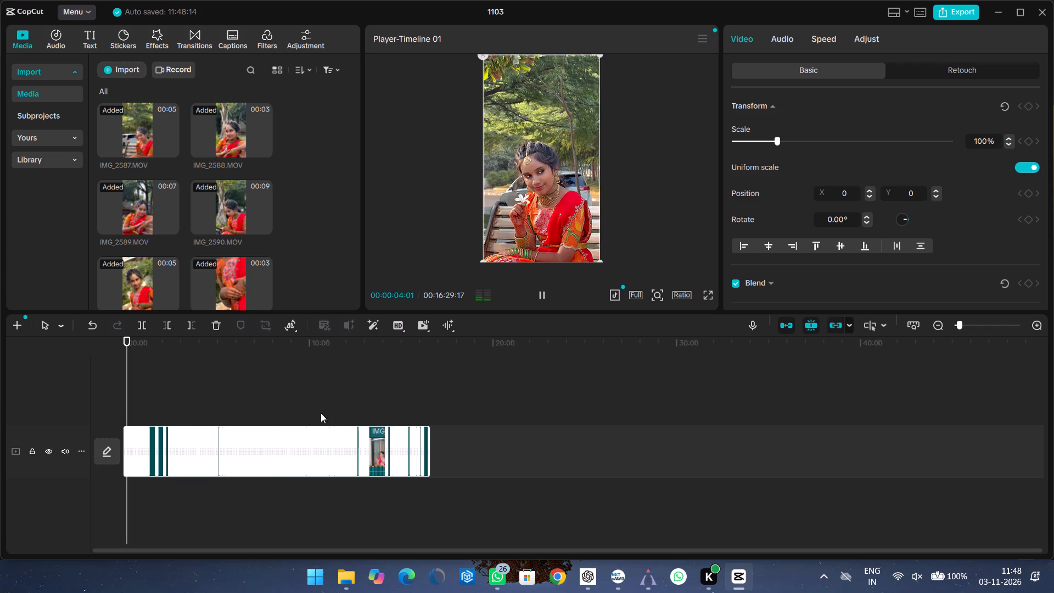
pyautogui.click(545, 299)
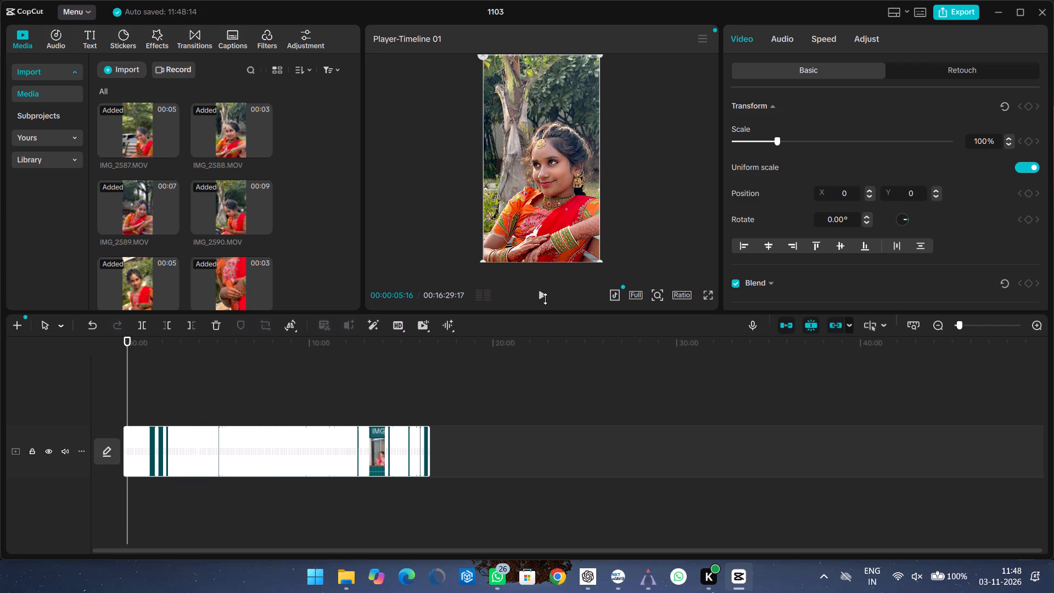
pyautogui.click(545, 299)
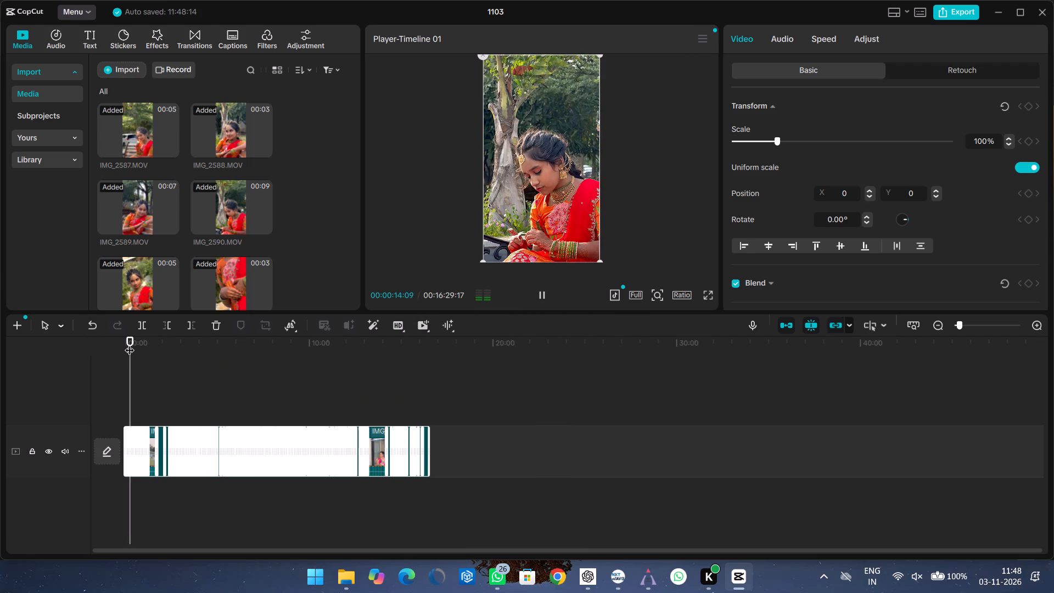
pyautogui.moveTo(130, 343); pyautogui.dragTo(229, 355)
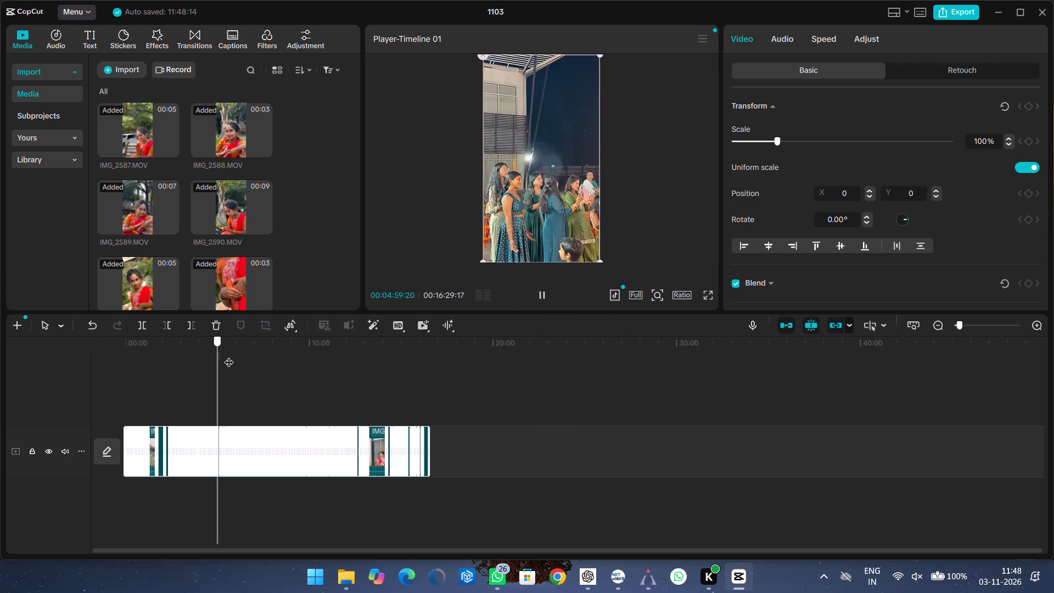
pyautogui.moveTo(229, 355); pyautogui.dragTo(304, 369)
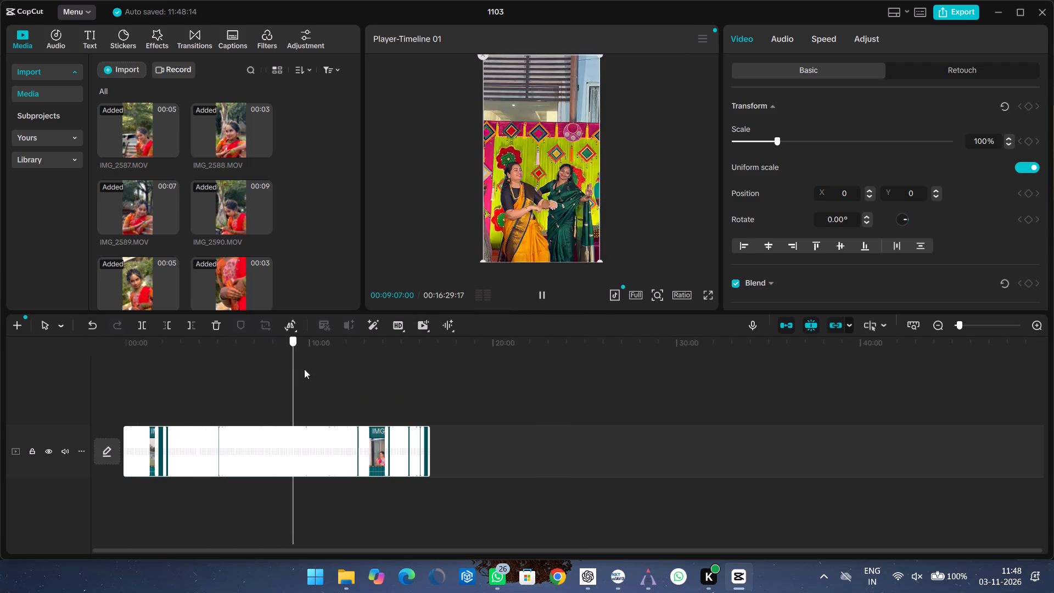
pyautogui.moveTo(304, 369); pyautogui.dragTo(395, 381)
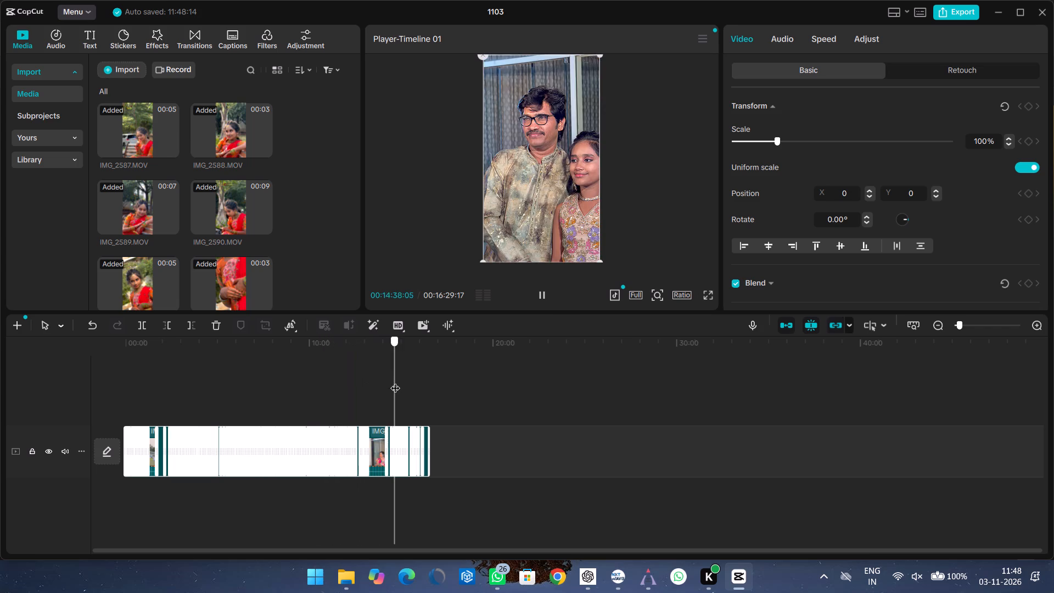
pyautogui.moveTo(395, 381); pyautogui.dragTo(449, 387)
pyautogui.click(405, 437)
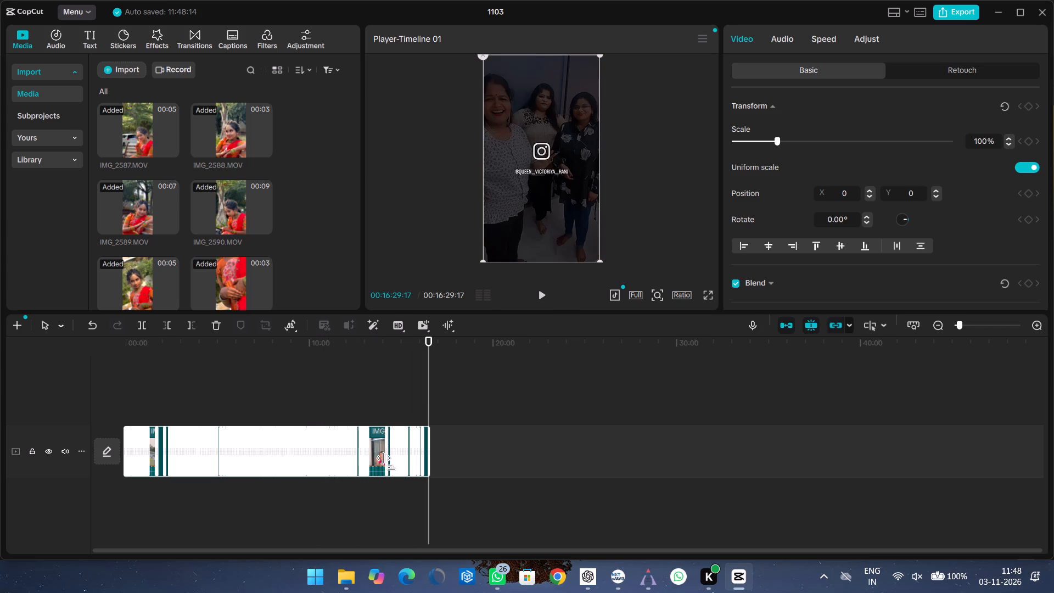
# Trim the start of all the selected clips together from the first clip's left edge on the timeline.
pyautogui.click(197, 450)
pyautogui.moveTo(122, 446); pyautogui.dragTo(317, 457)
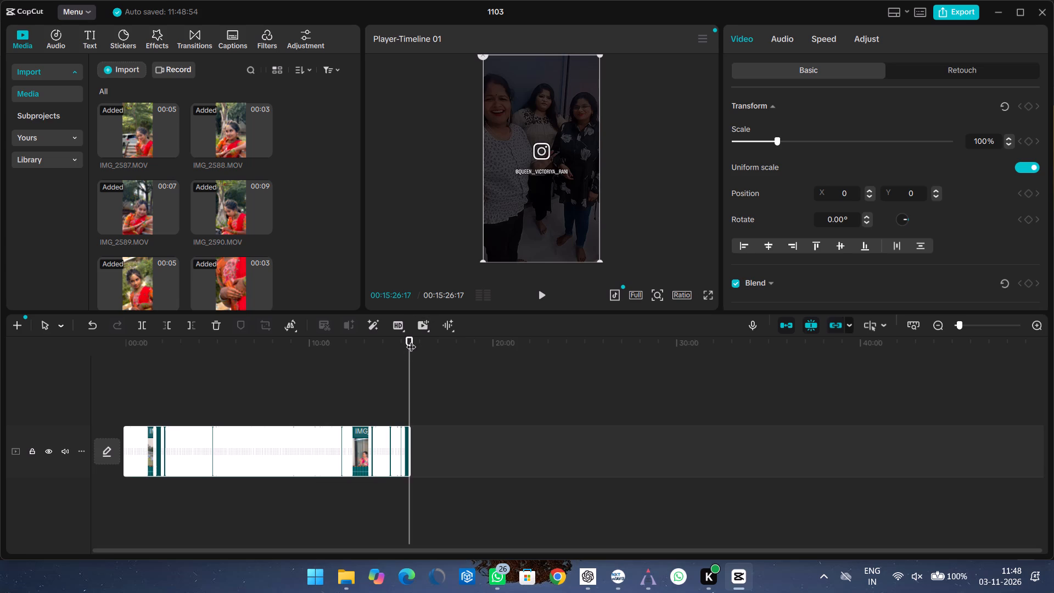
# Scrub back and forth through the trimmed timeline to check the footage.
pyautogui.moveTo(411, 340); pyautogui.dragTo(231, 344)
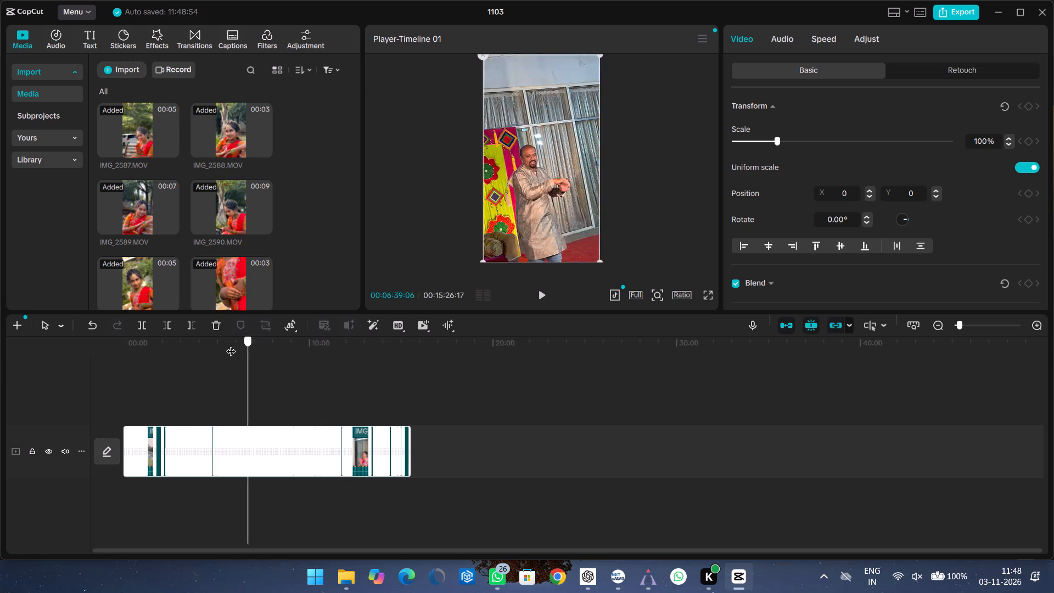
pyautogui.moveTo(231, 344); pyautogui.dragTo(155, 346)
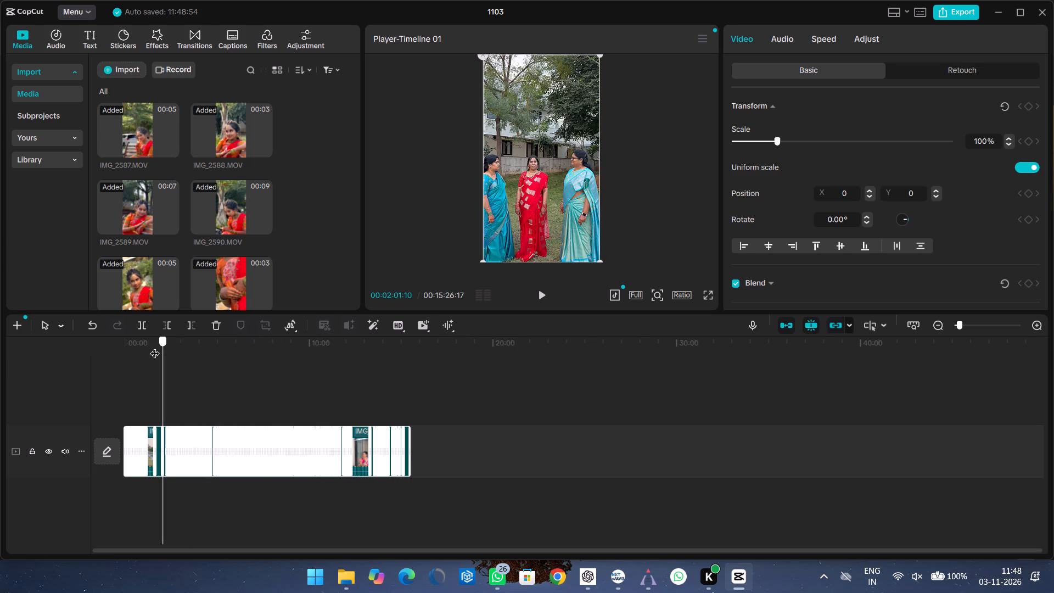
pyautogui.moveTo(155, 346); pyautogui.dragTo(156, 357)
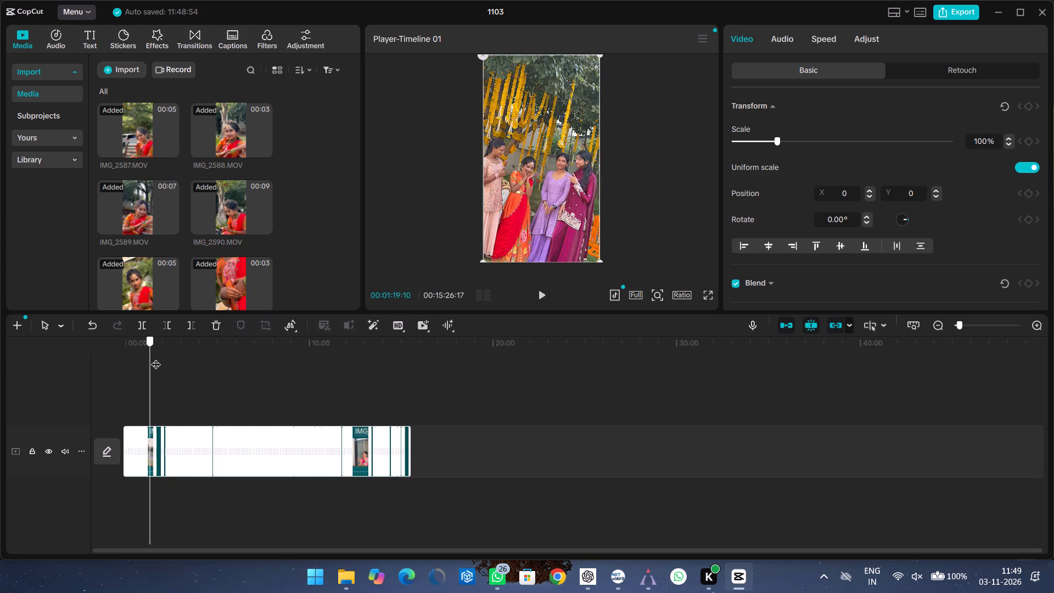
pyautogui.moveTo(156, 357); pyautogui.dragTo(256, 354)
pyautogui.click(263, 441)
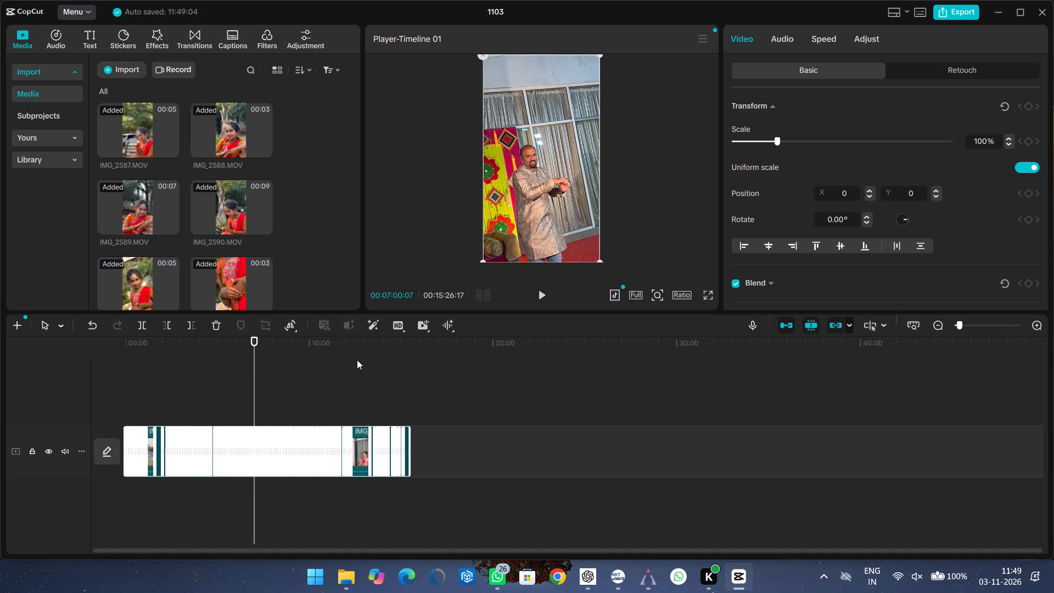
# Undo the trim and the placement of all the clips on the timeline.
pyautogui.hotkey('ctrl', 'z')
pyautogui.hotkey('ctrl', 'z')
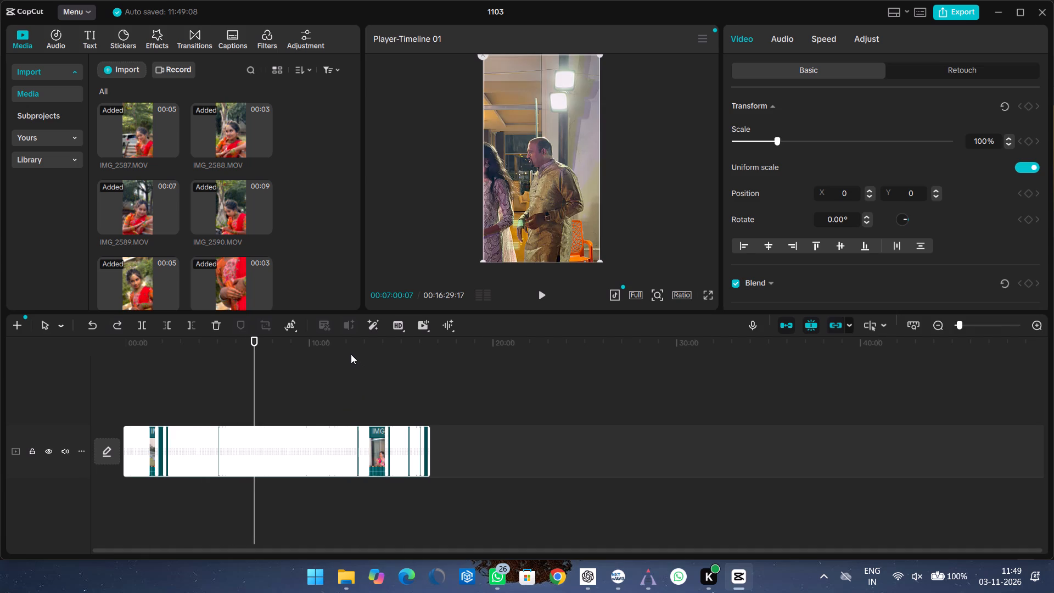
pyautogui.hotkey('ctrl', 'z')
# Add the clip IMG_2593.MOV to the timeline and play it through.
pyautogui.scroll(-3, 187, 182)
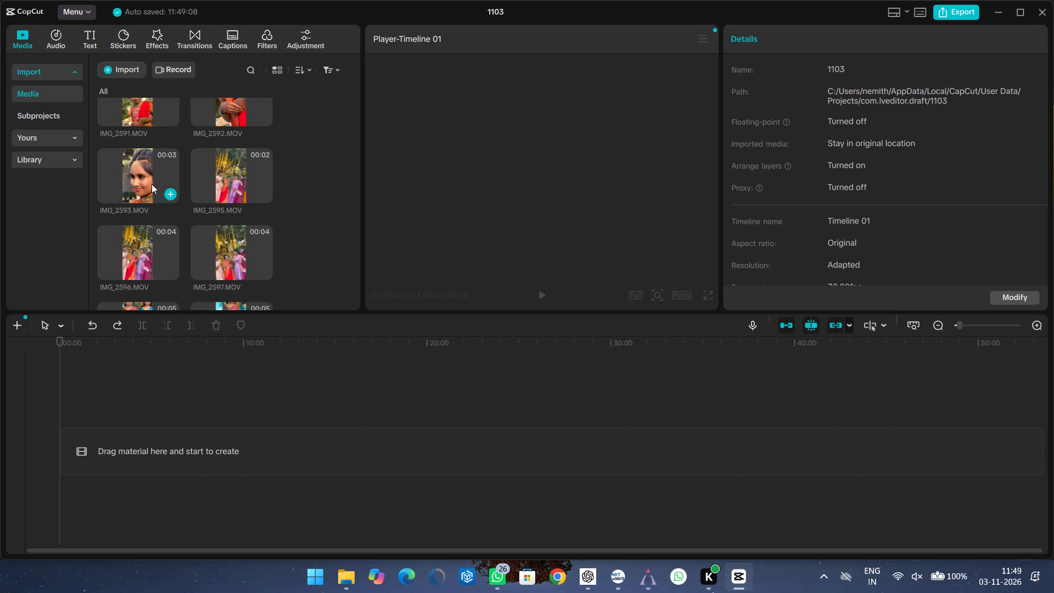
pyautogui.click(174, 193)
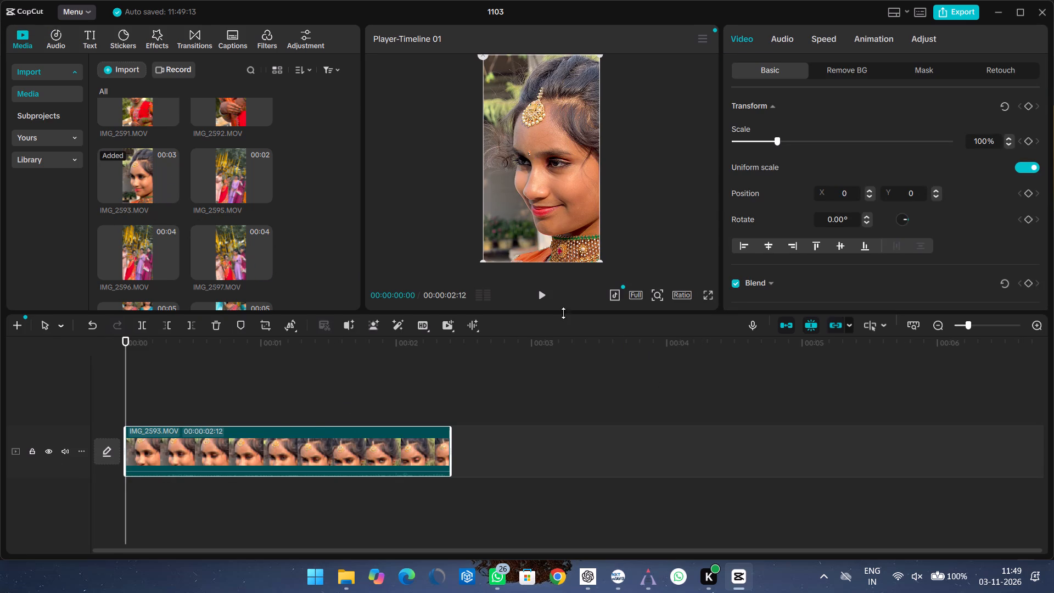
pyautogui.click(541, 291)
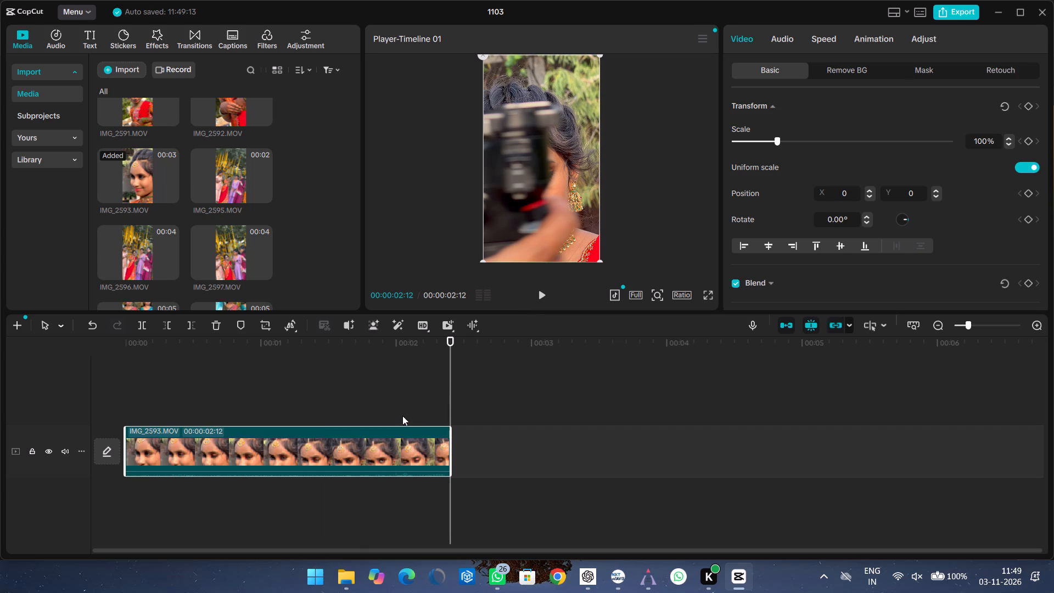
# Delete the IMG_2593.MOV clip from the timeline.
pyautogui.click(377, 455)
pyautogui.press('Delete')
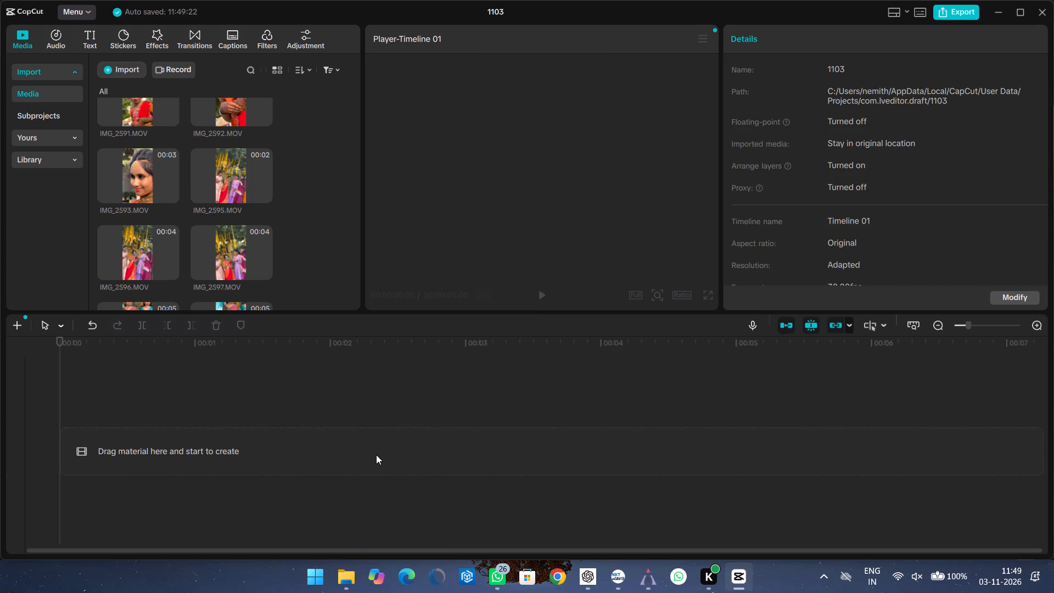
# Add the first imported clip, IMG_2587.MOV, to the timeline.
pyautogui.scroll(4, 211, 206)
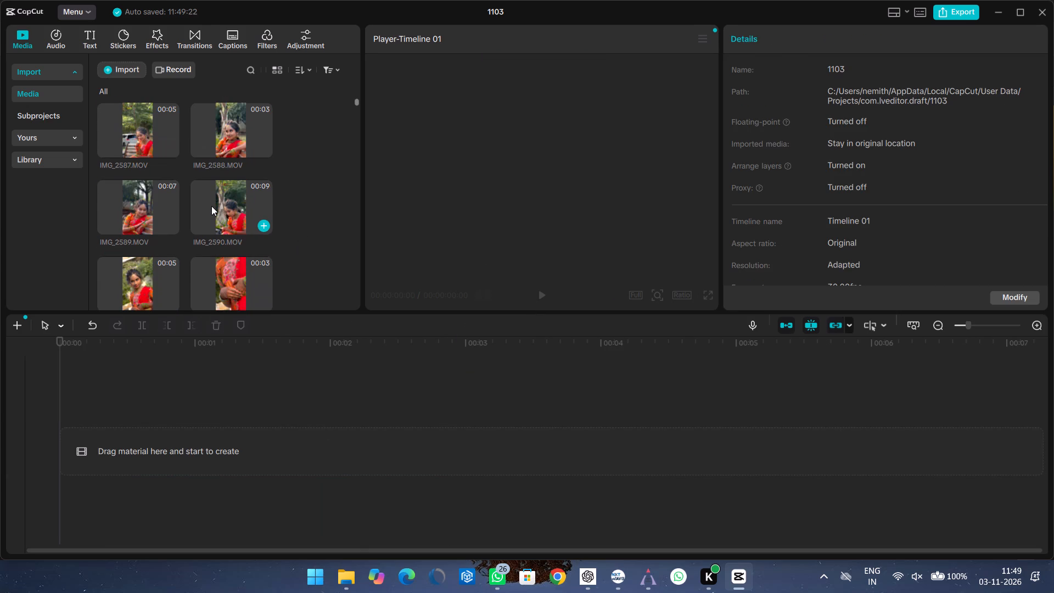
pyautogui.scroll(1, 211, 206)
pyautogui.click(171, 148)
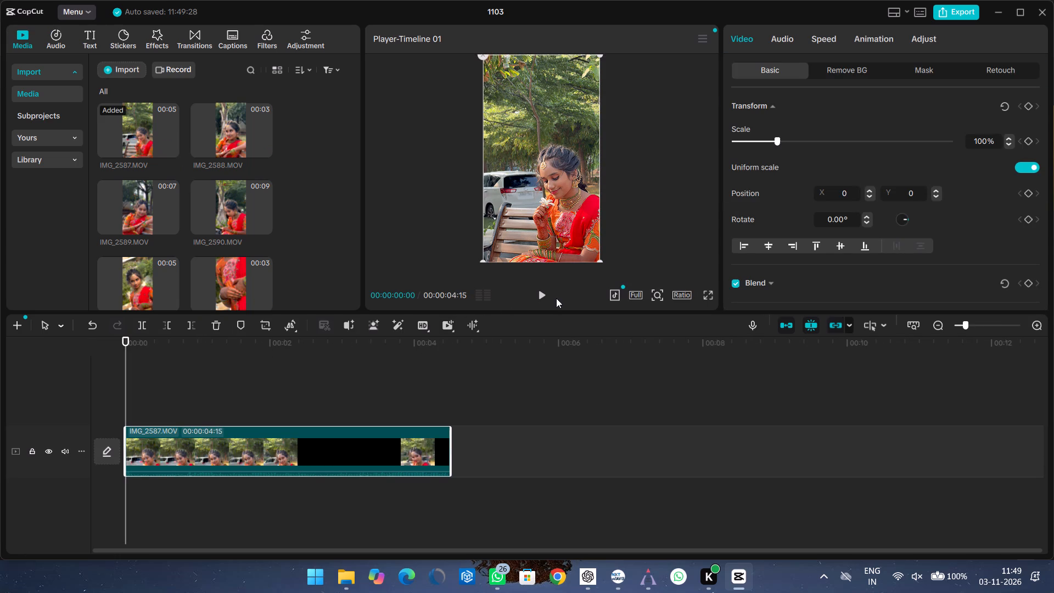
# Play IMG_2587.MOV up to 00:00:01:11 and split the clip there.
pyautogui.click(538, 293)
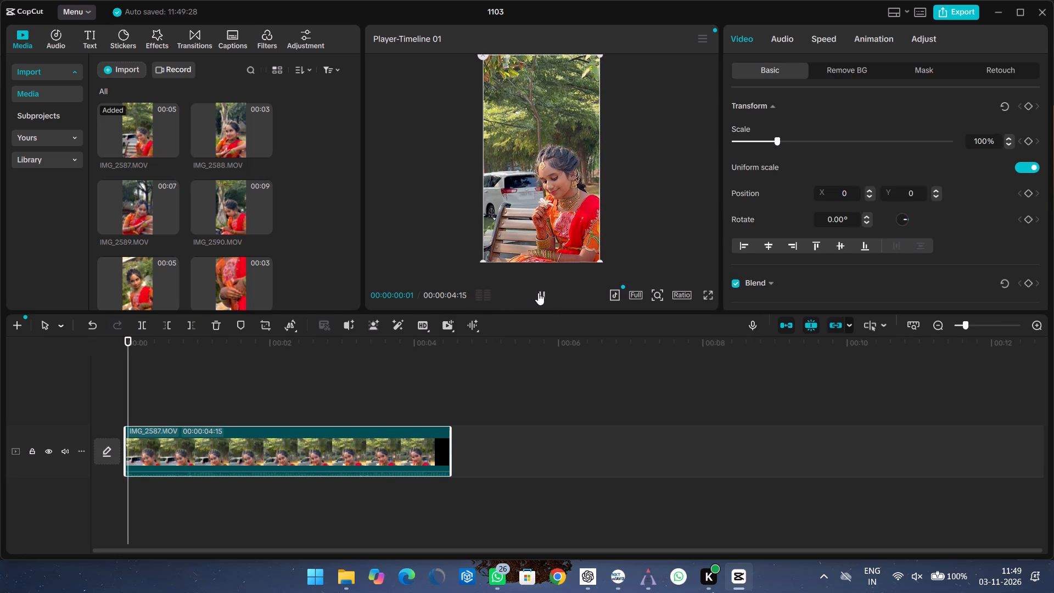
pyautogui.click(538, 293)
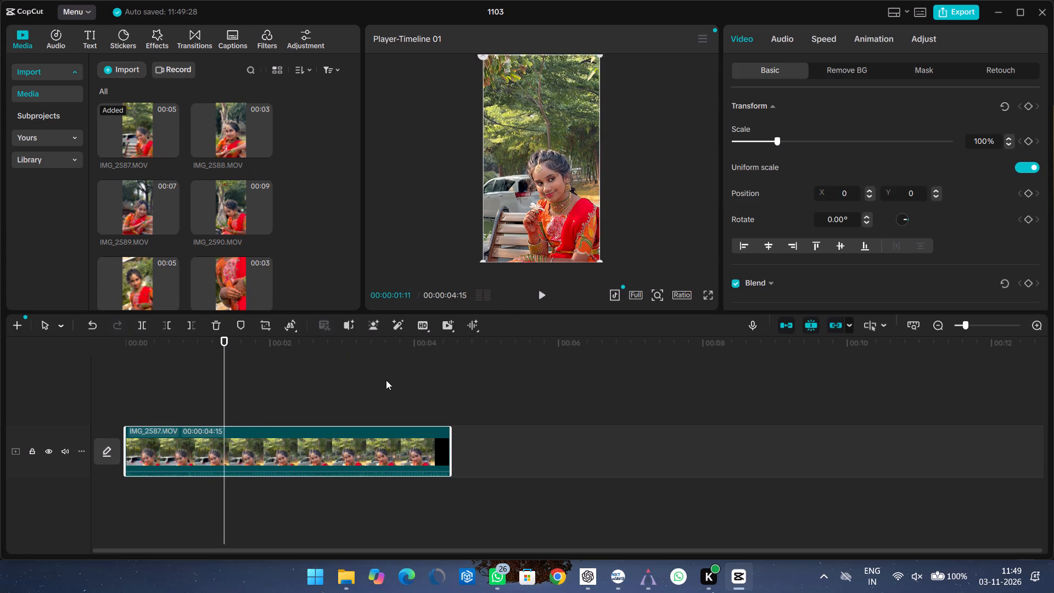
pyautogui.click(148, 320)
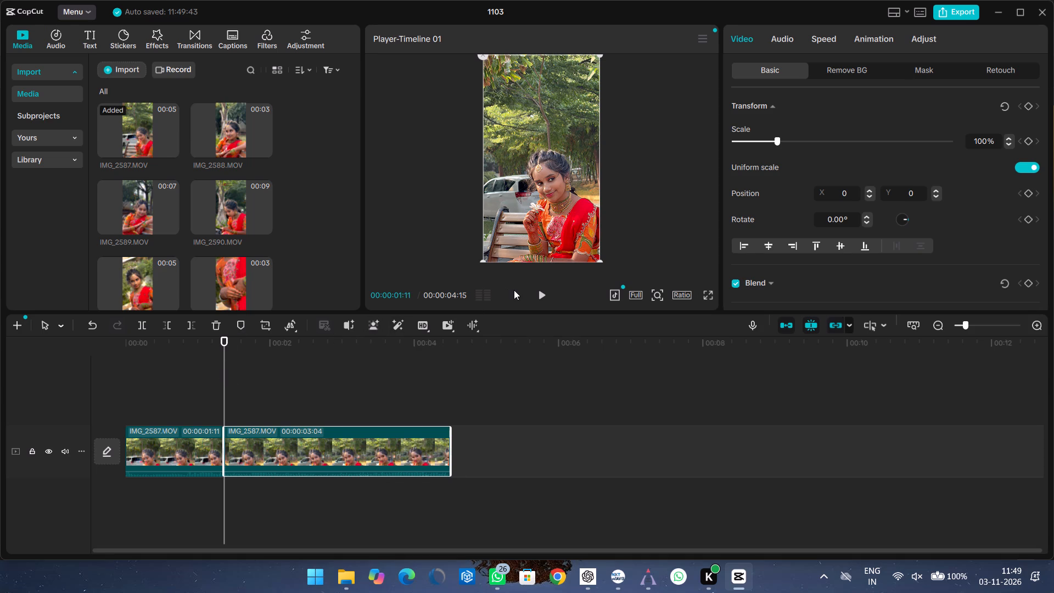
# Play the second part of the split IMG_2587.MOV clip.
pyautogui.click(540, 293)
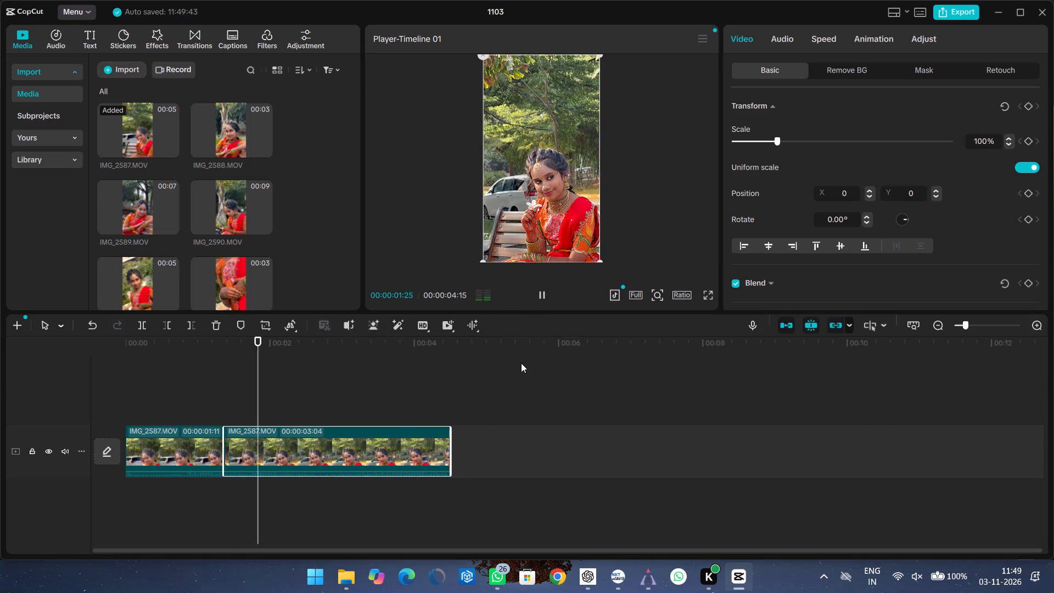
# Switch to the NxtWave coding practice page in Chrome and go back from the exercise.
pyautogui.hotkey('alt', 'Tab')
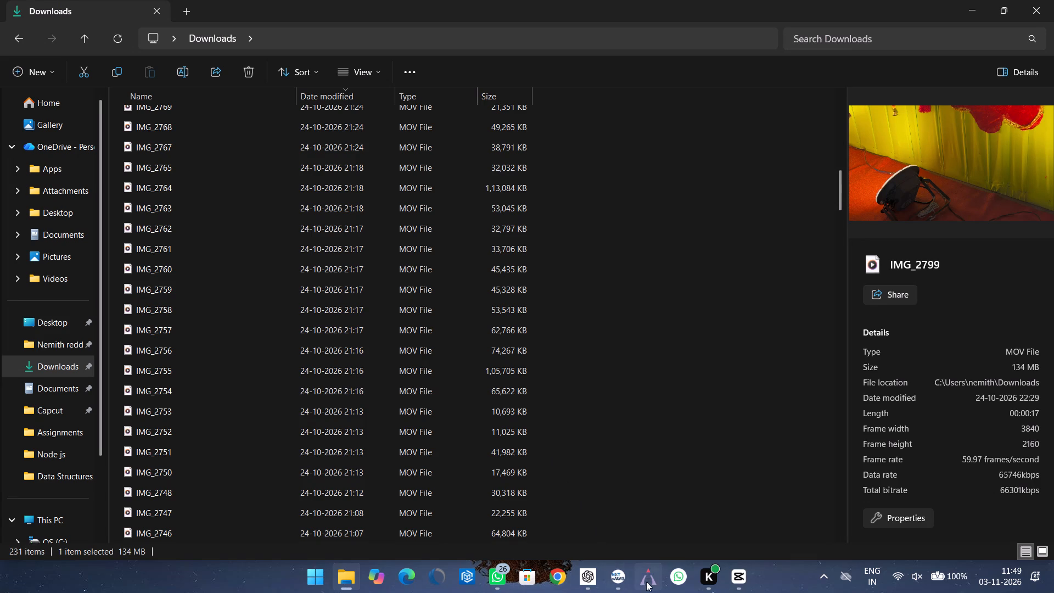
pyautogui.click(579, 530)
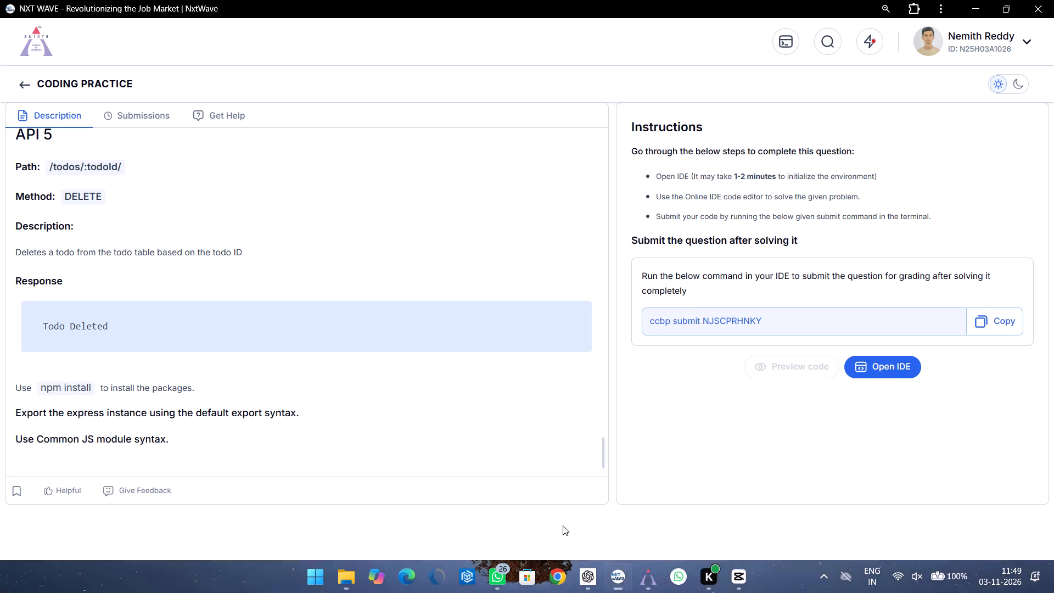
pyautogui.click(25, 81)
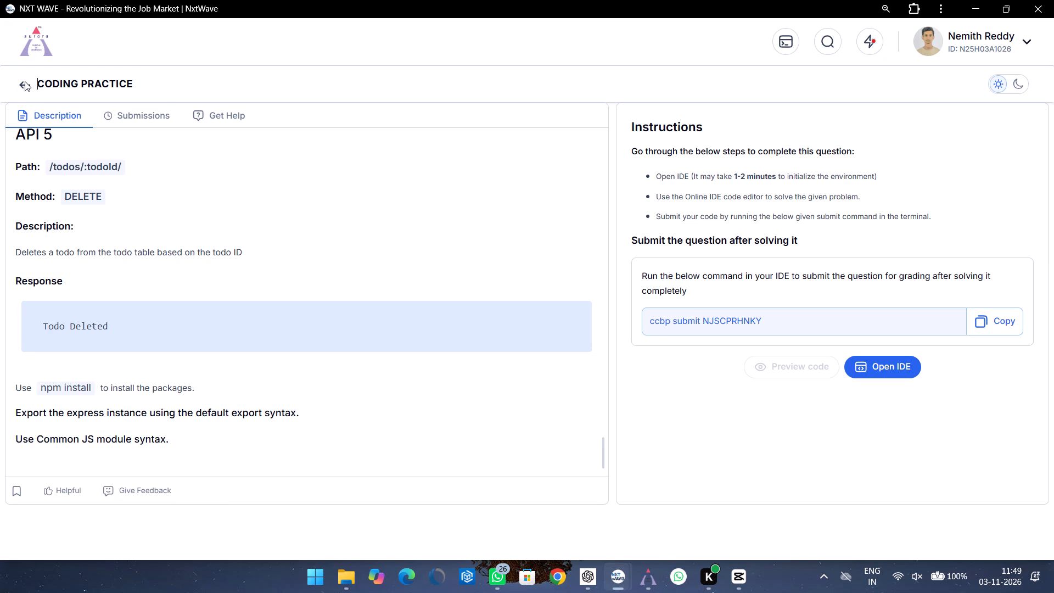
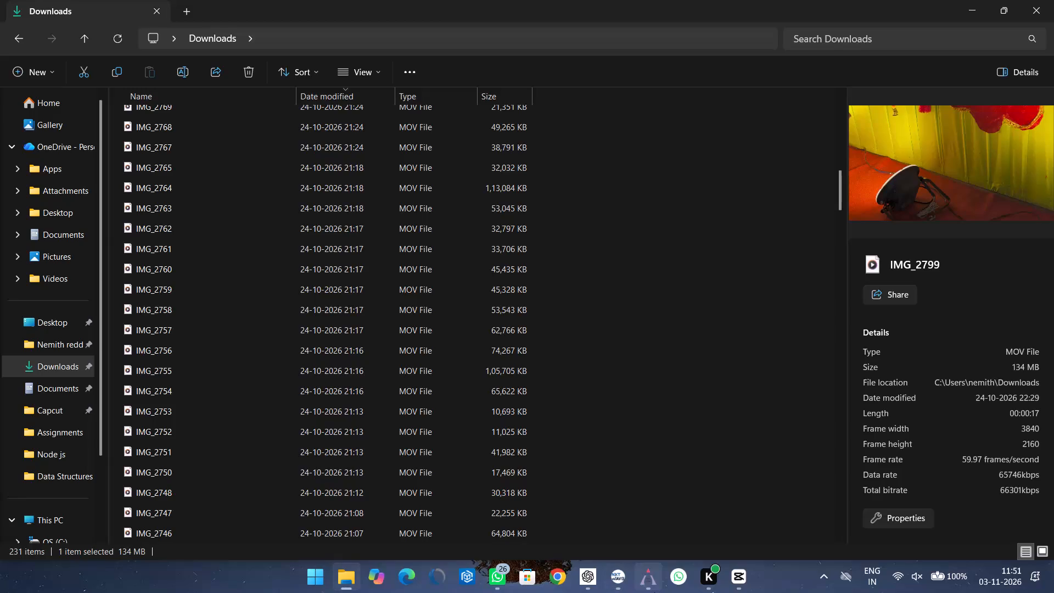
# Switch to CapCut and replay the second part of the split IMG_2587.MOV clip from 00:00:01:20.
pyautogui.click(744, 566)
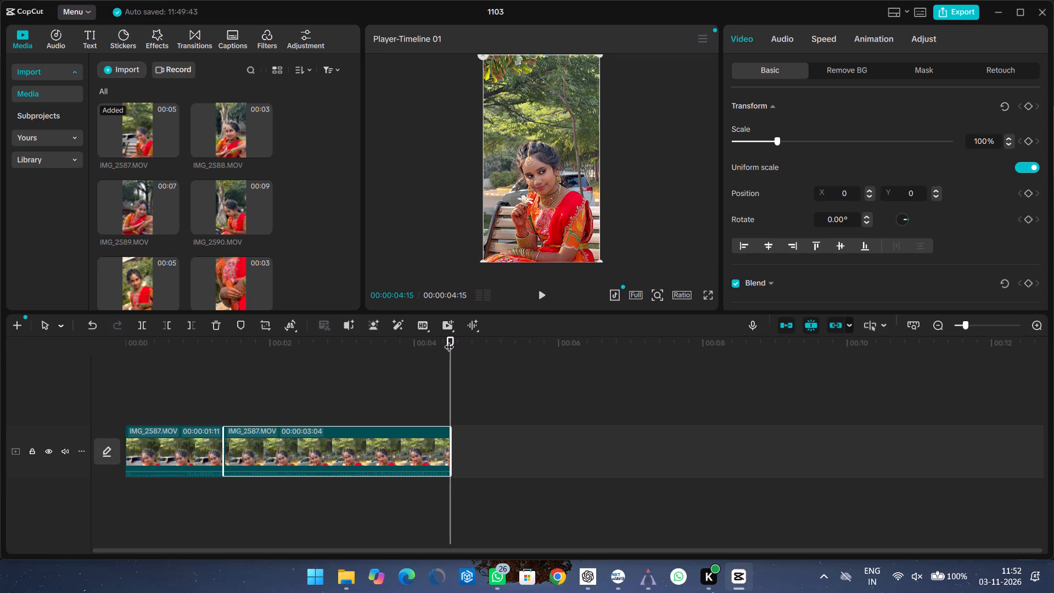
pyautogui.moveTo(449, 340); pyautogui.dragTo(246, 353)
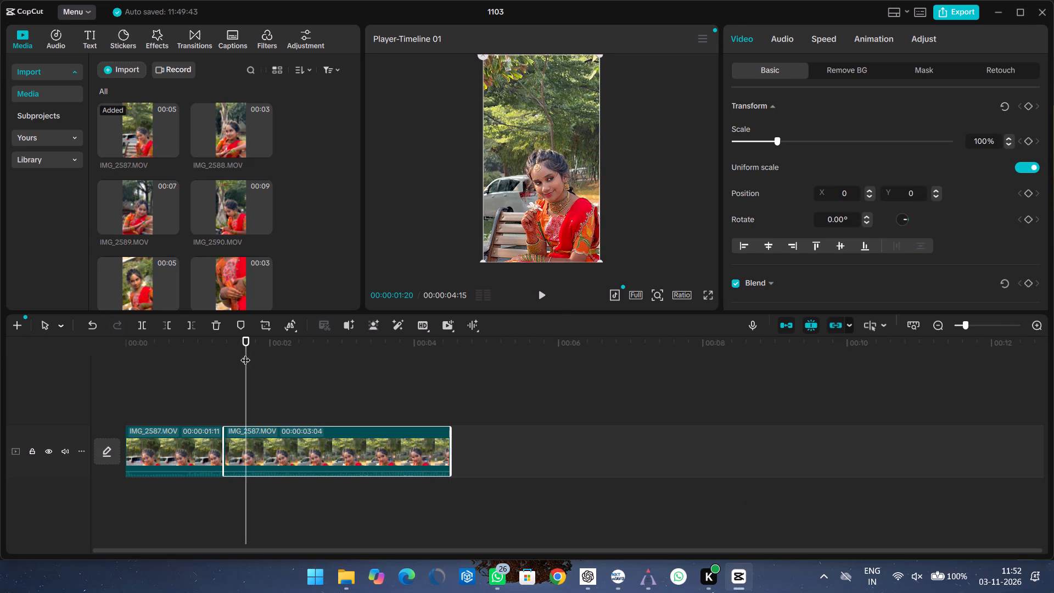
pyautogui.click(543, 291)
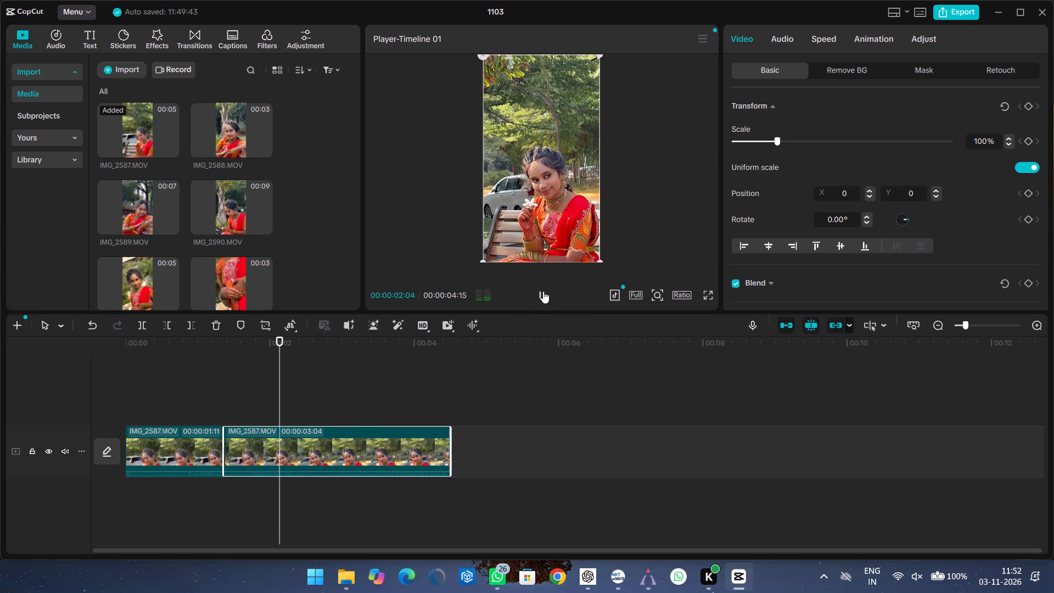
pyautogui.click(543, 291)
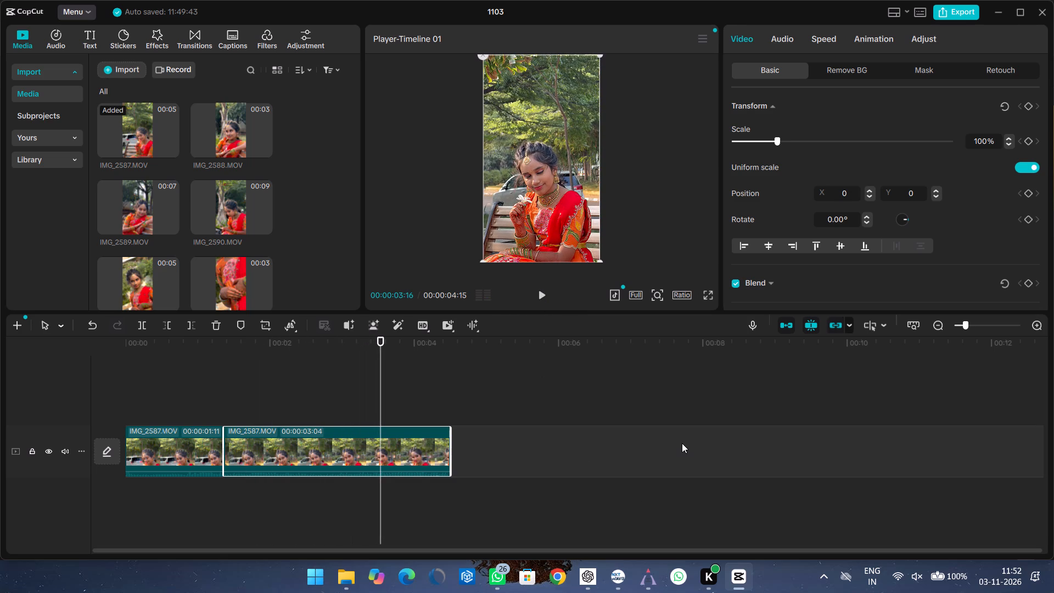
# Launch Proton VPN and return to the CapCut project while it loads.
pyautogui.write('pr')
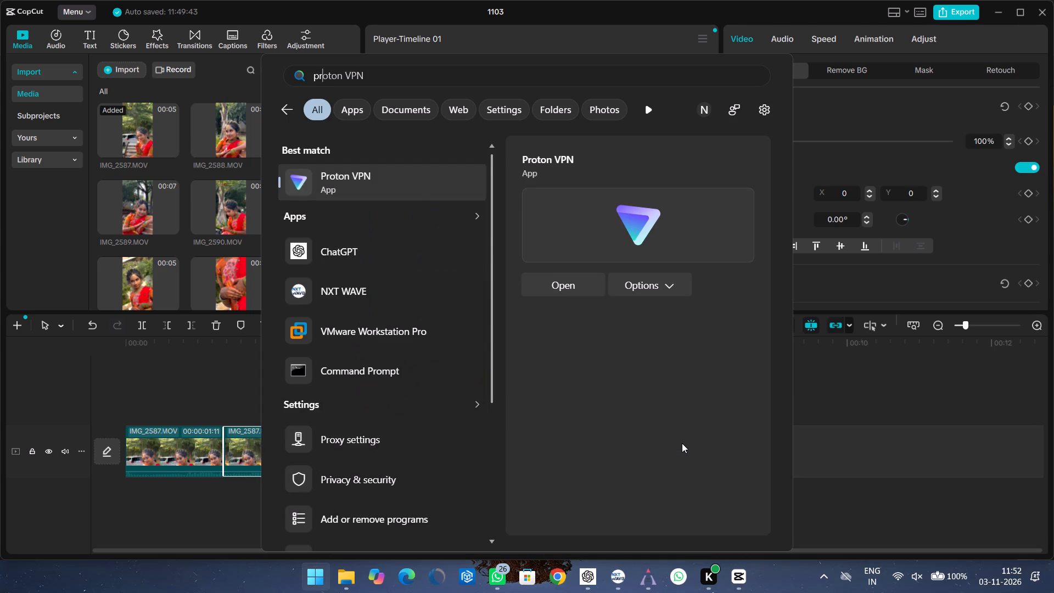
pyautogui.click(448, 194)
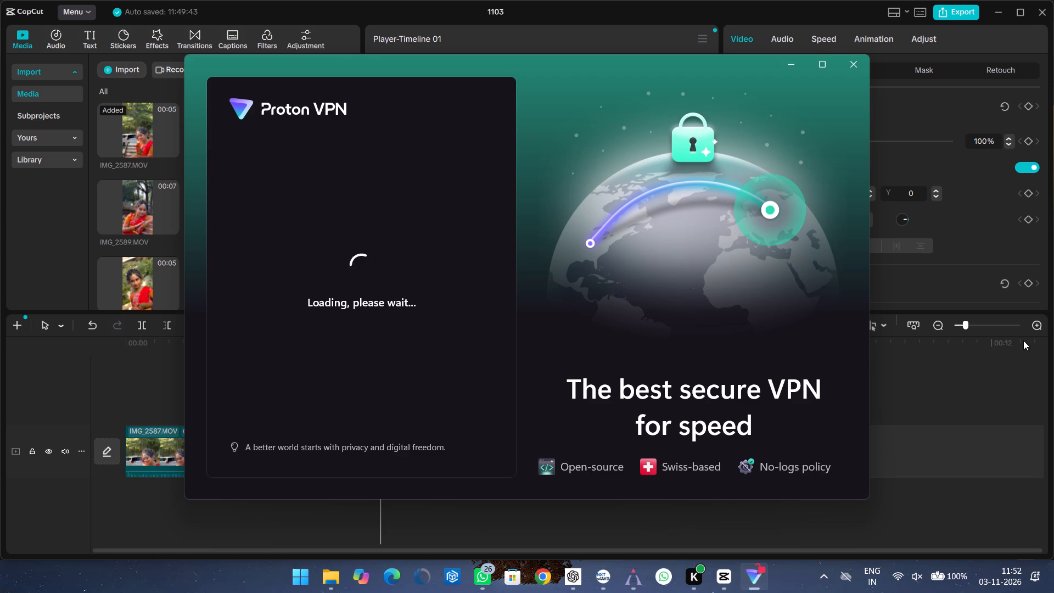
pyautogui.click(962, 399)
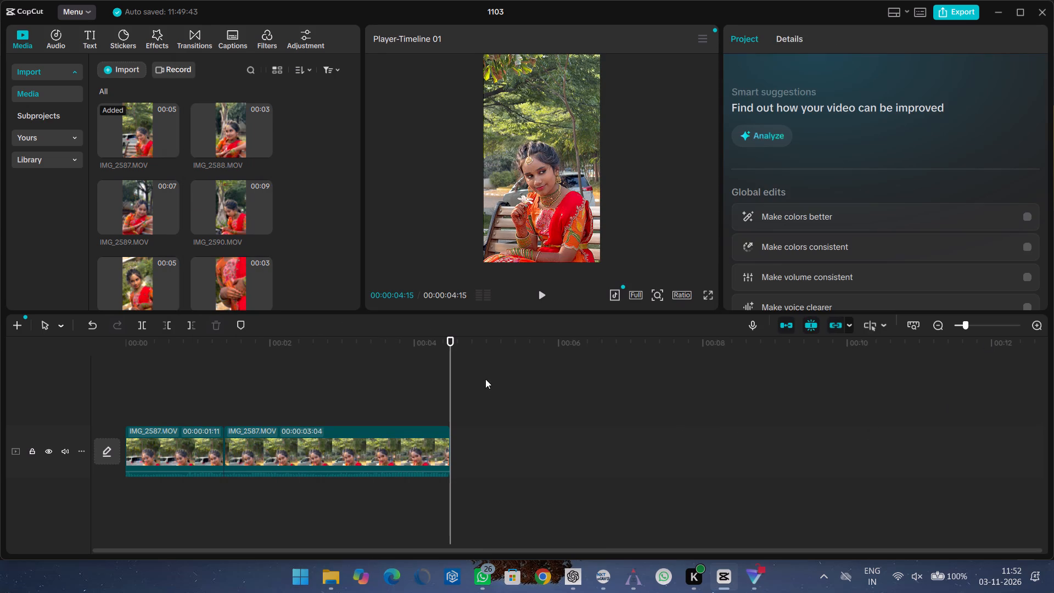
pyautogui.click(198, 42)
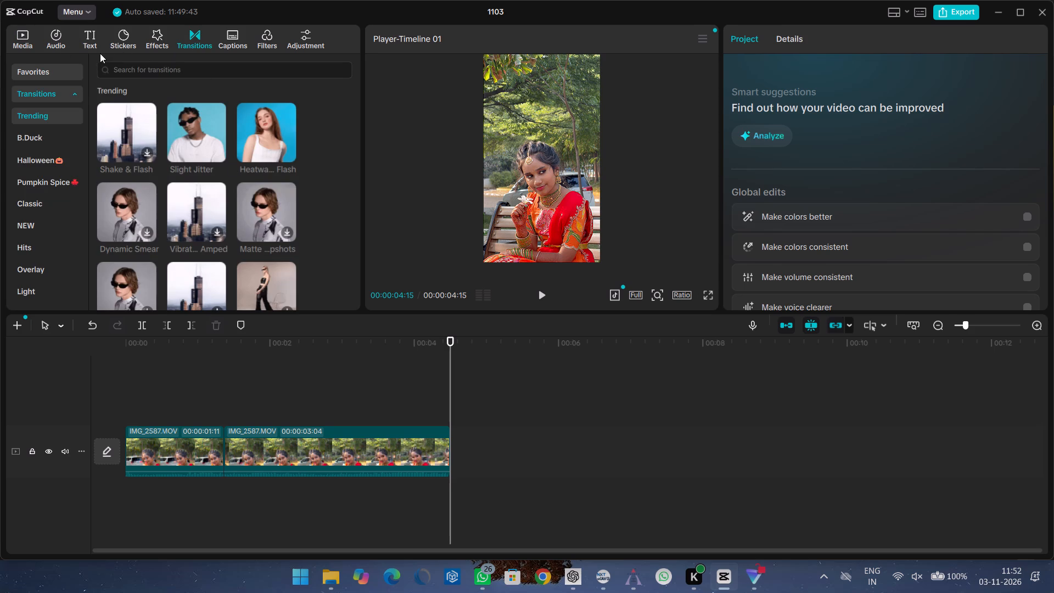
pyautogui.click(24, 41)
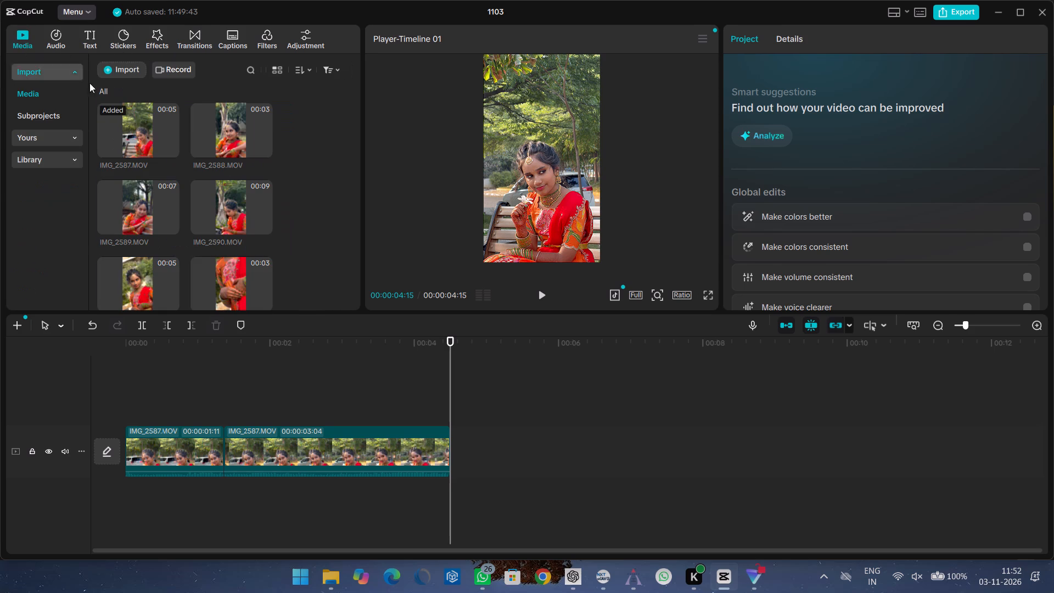
# Scrub and play through the two IMG_2587.MOV parts in short stretches to look for the next cut point.
pyautogui.moveTo(450, 342); pyautogui.dragTo(339, 339)
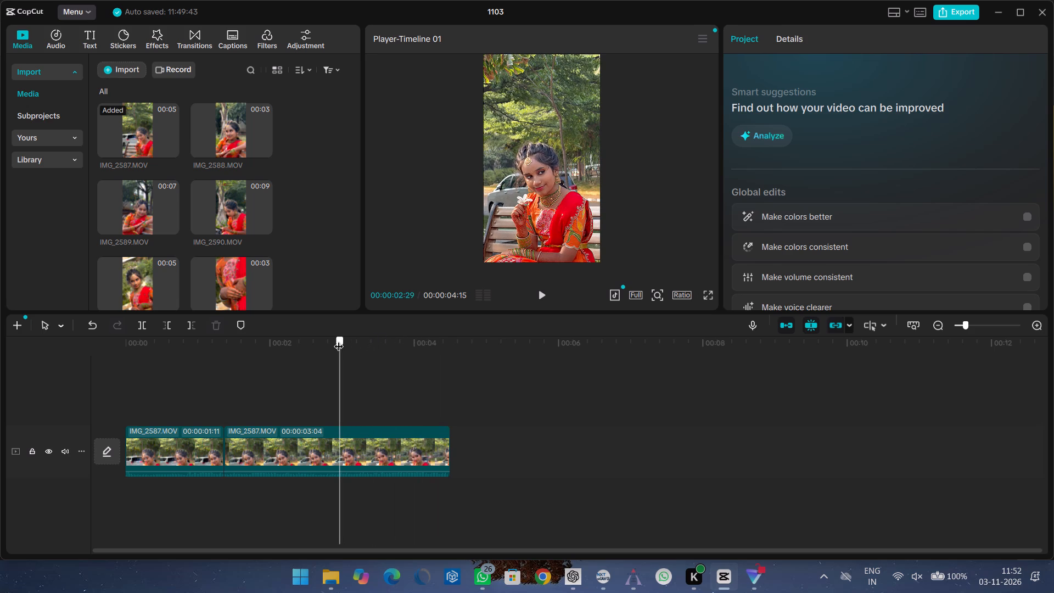
pyautogui.moveTo(339, 339); pyautogui.dragTo(346, 343)
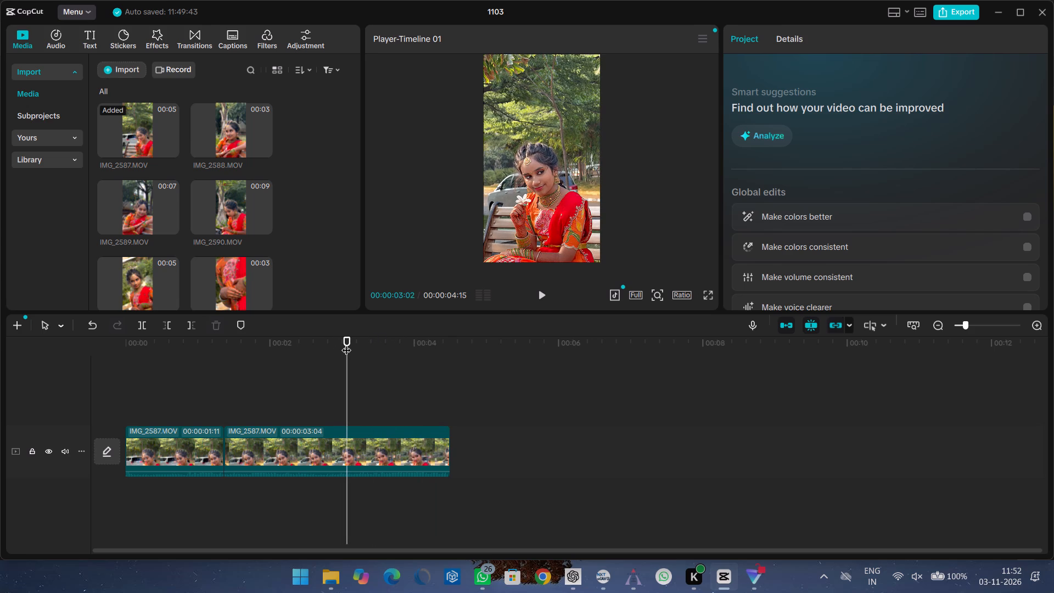
pyautogui.moveTo(346, 343); pyautogui.dragTo(299, 337)
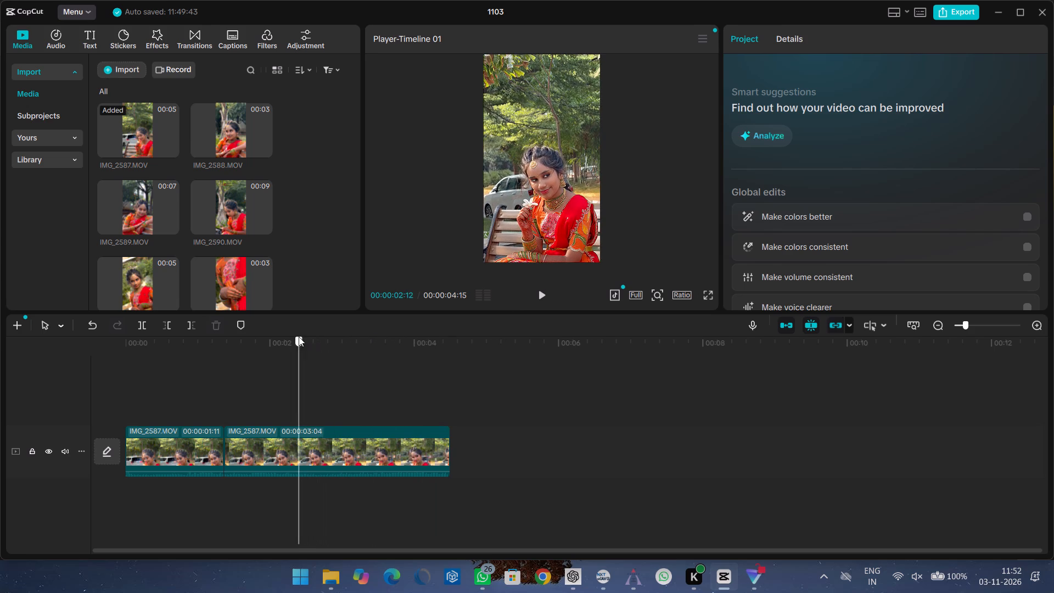
pyautogui.moveTo(299, 337); pyautogui.dragTo(228, 342)
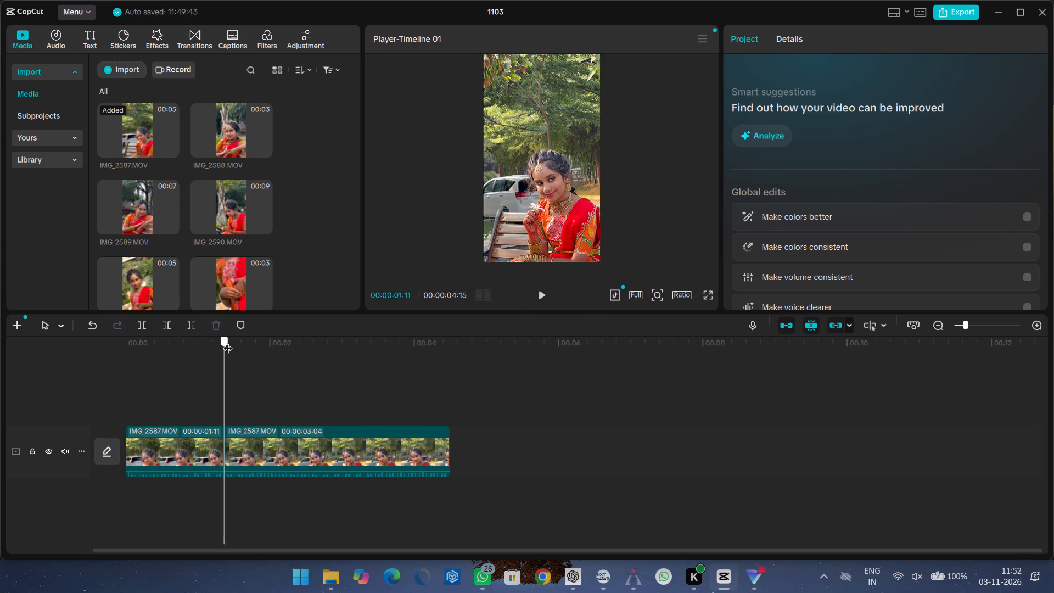
pyautogui.moveTo(228, 342); pyautogui.dragTo(252, 344)
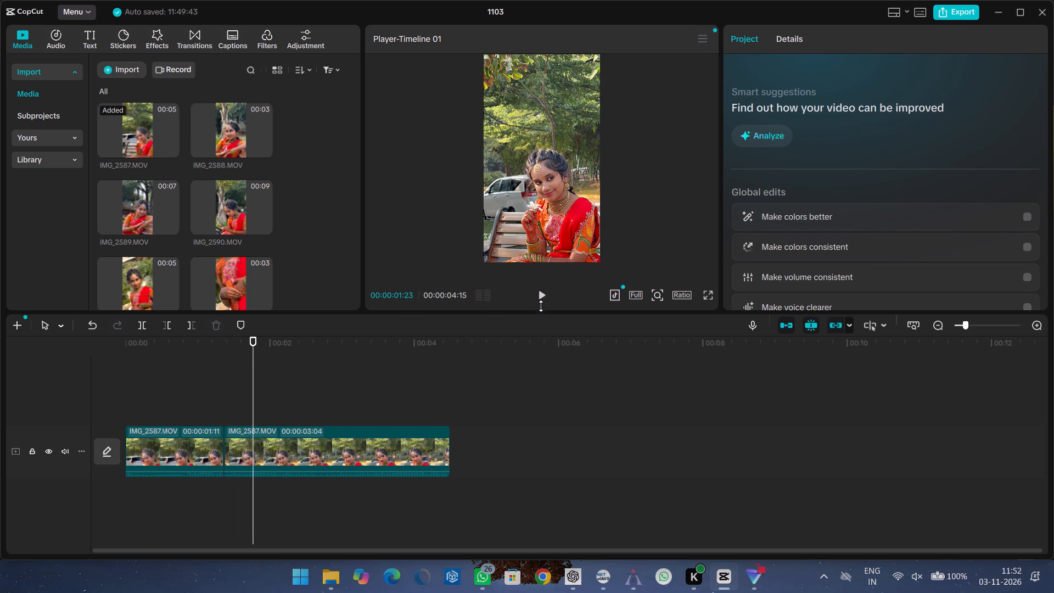
pyautogui.click(542, 294)
pyautogui.click(542, 294)
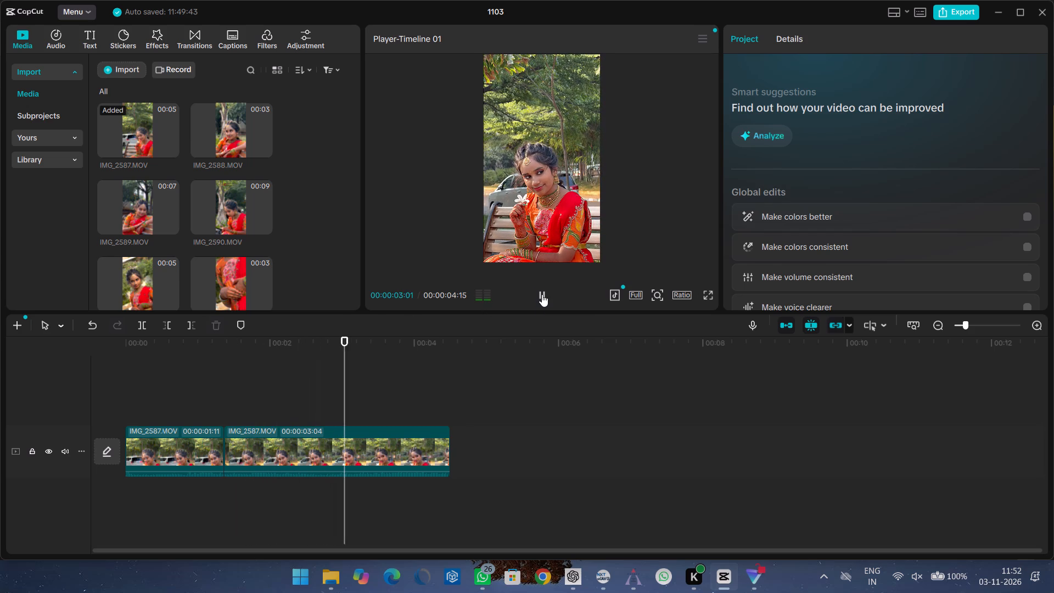
pyautogui.click(542, 294)
pyautogui.click(542, 294)
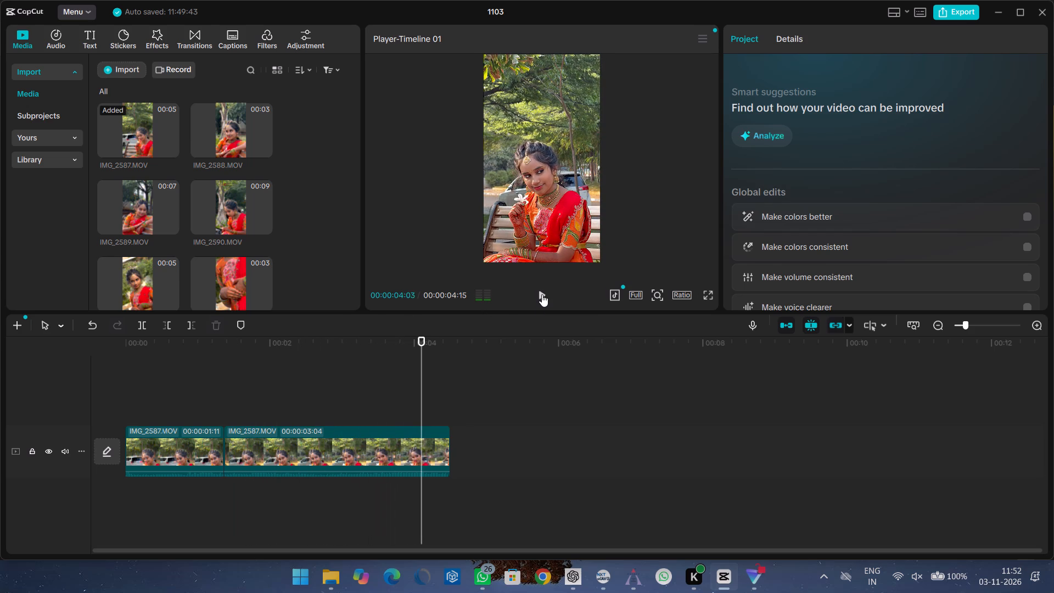
pyautogui.click(542, 294)
pyautogui.click(542, 294)
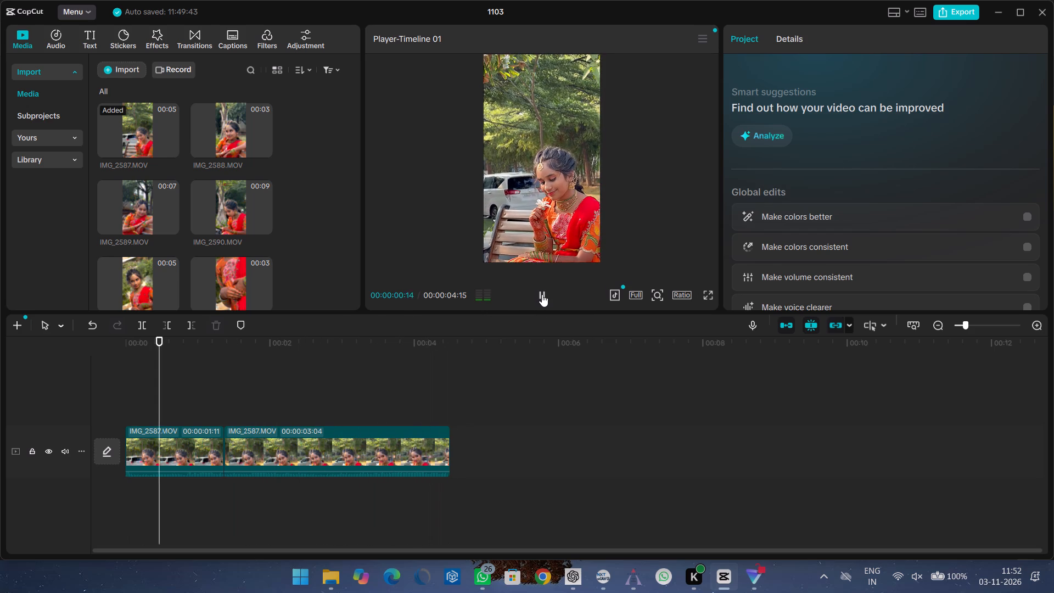
pyautogui.click(542, 294)
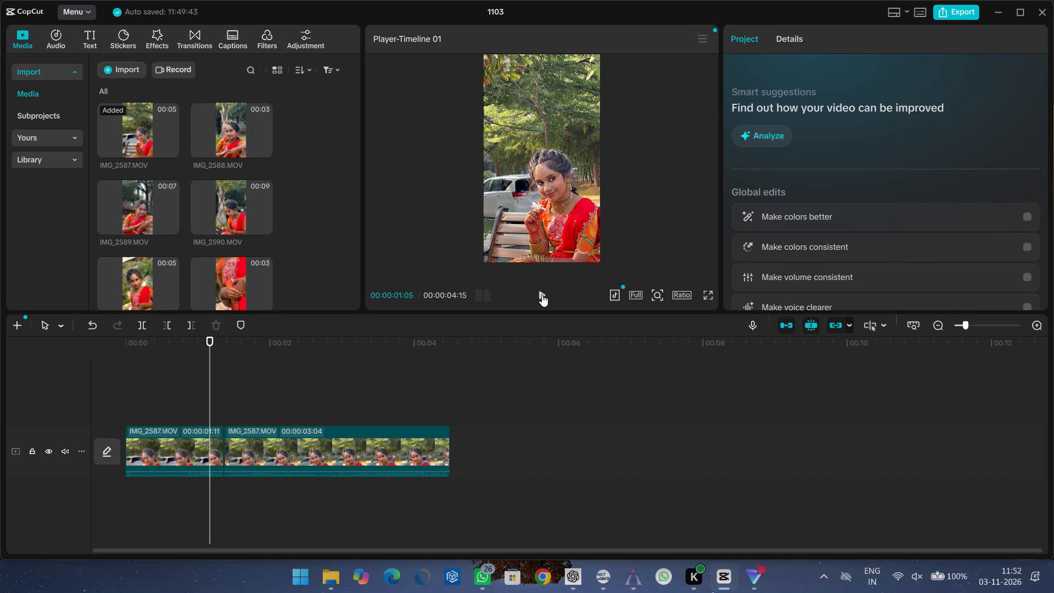
pyautogui.click(542, 294)
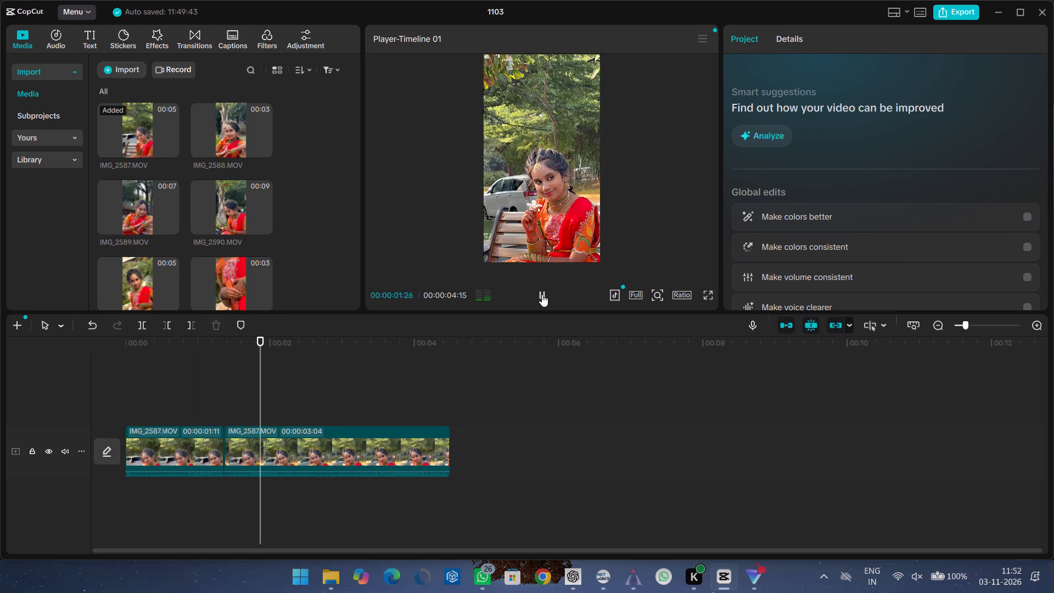
pyautogui.click(542, 294)
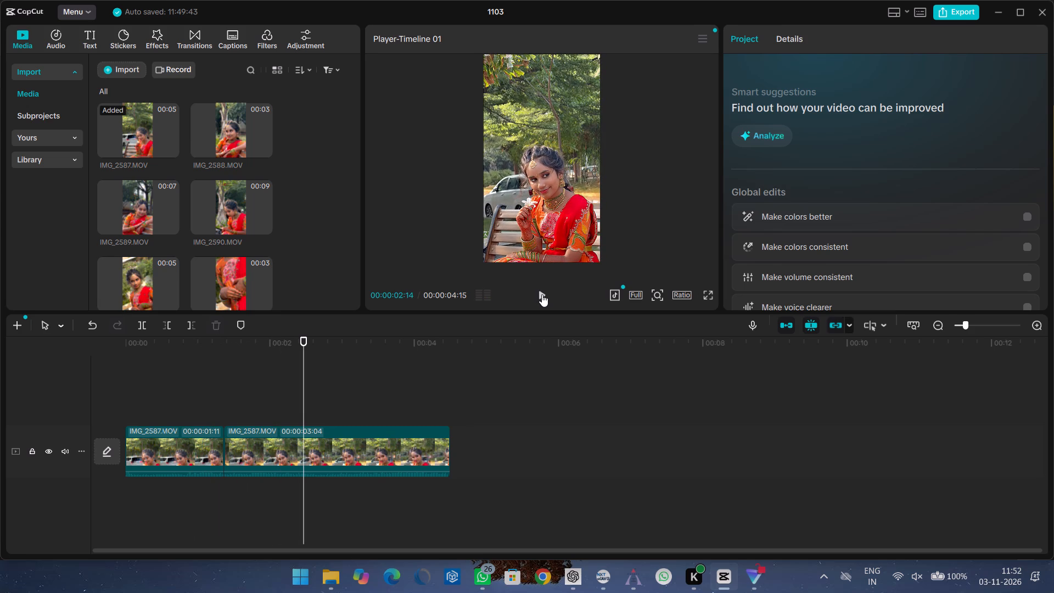
pyautogui.click(542, 294)
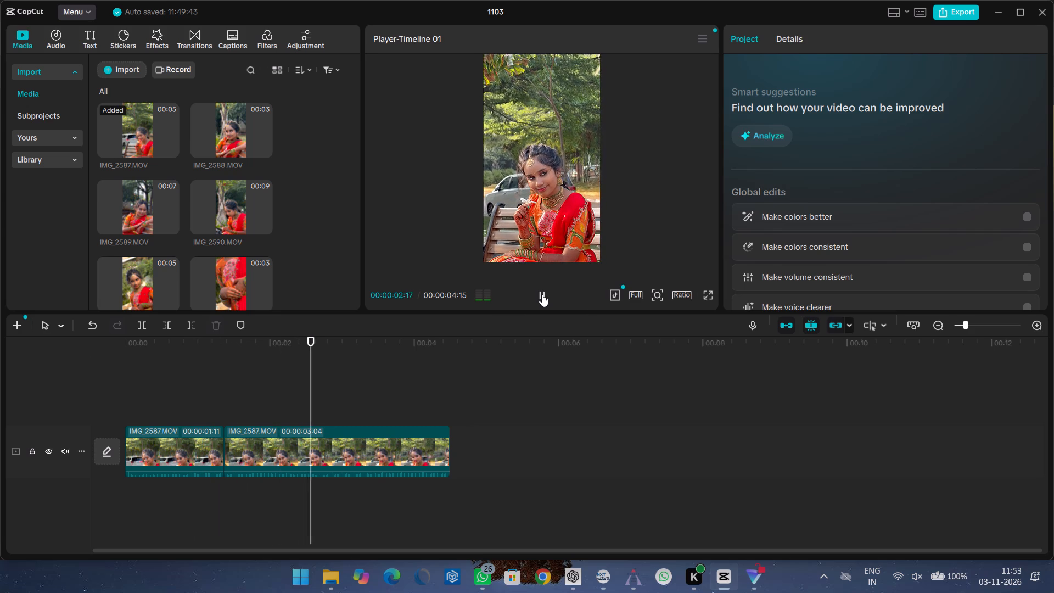
pyautogui.click(541, 293)
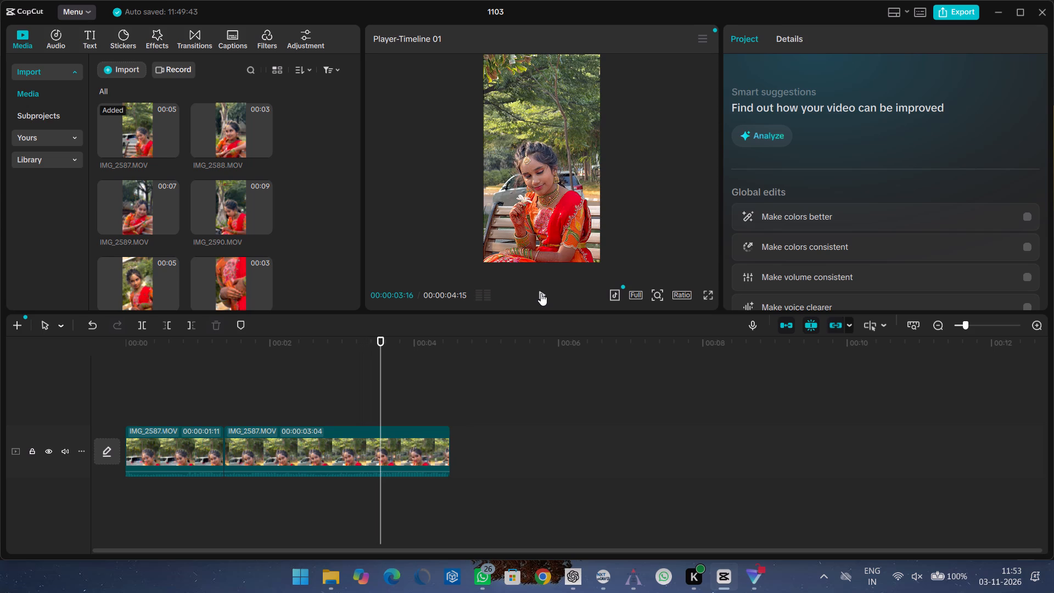
pyautogui.click(541, 293)
pyautogui.click(541, 293)
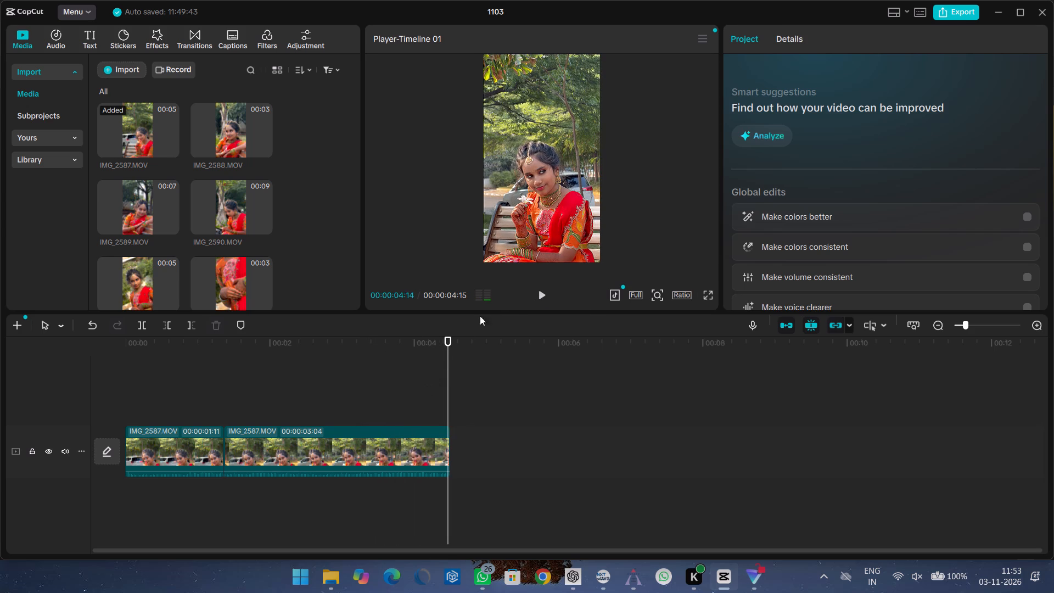
# Split the second IMG_2587.MOV part at 00:00:03:16 and delete the piece after the cut.
pyautogui.moveTo(448, 342); pyautogui.dragTo(393, 346)
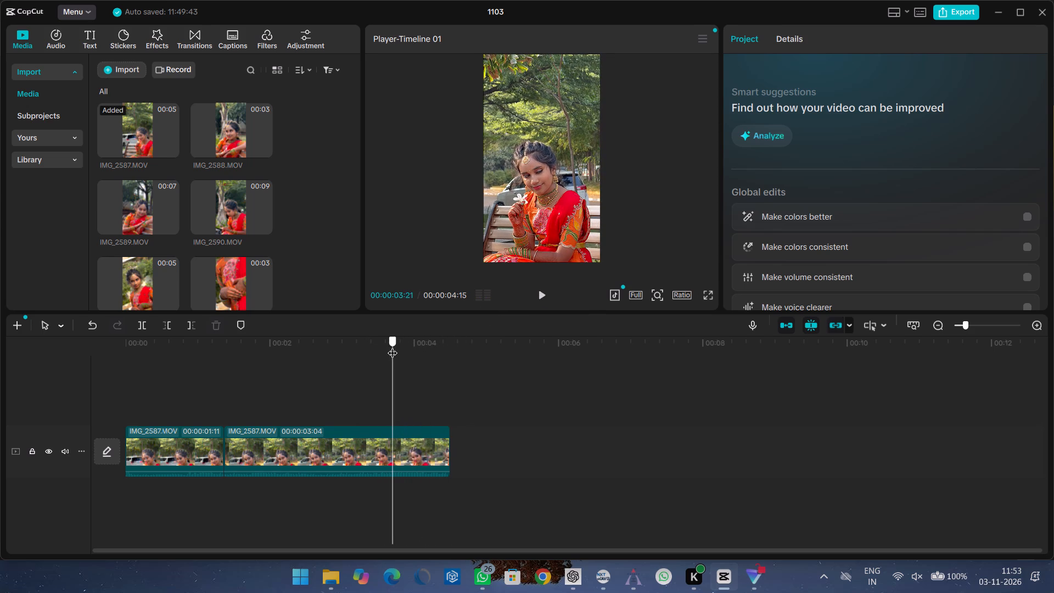
pyautogui.moveTo(393, 346); pyautogui.dragTo(380, 347)
pyautogui.click(419, 439)
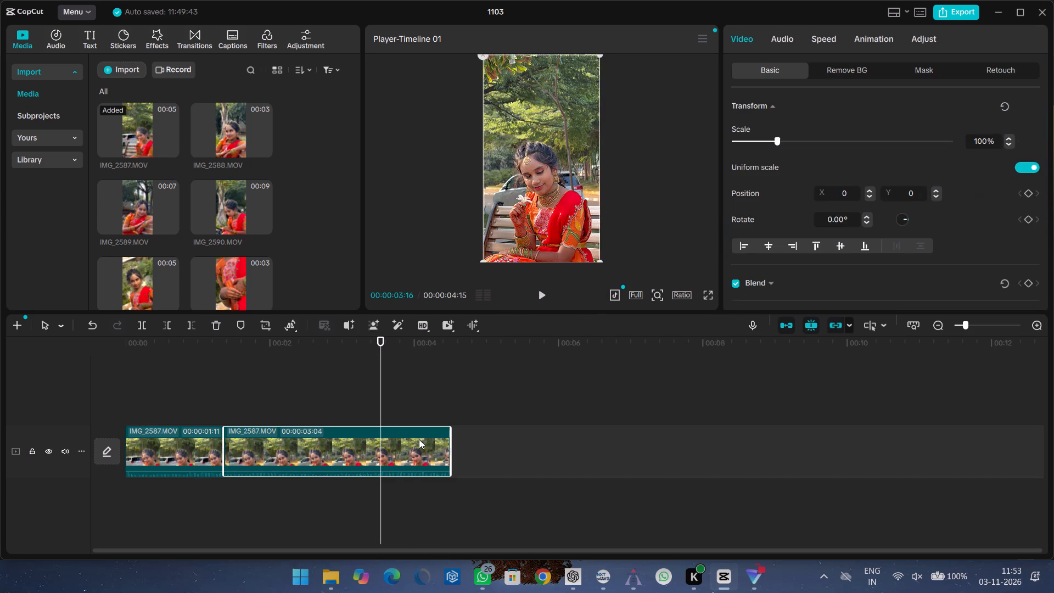
pyautogui.hotkey('ctrl', 'b')
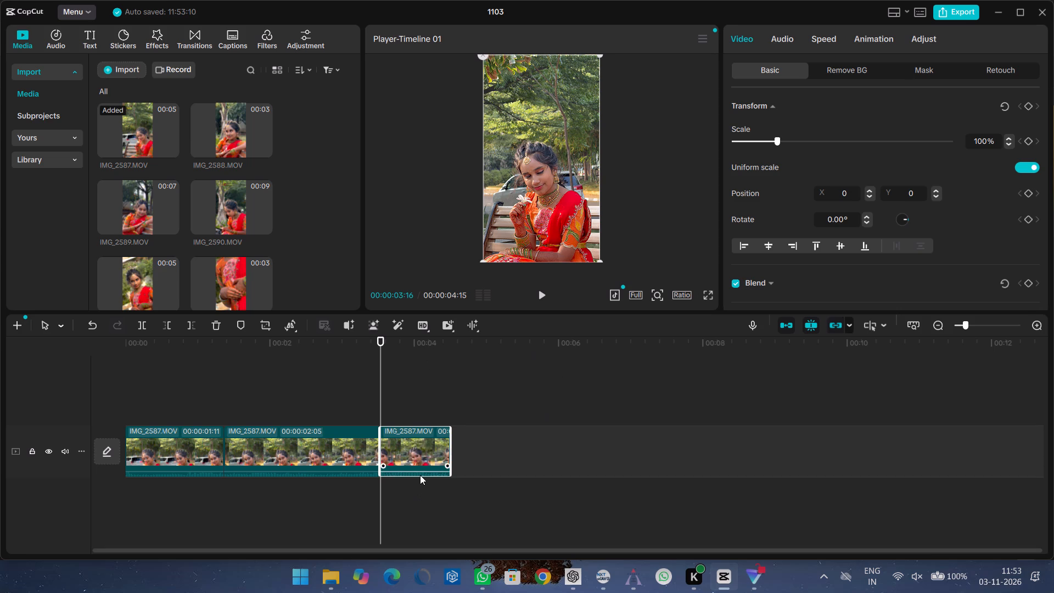
pyautogui.press('Delete')
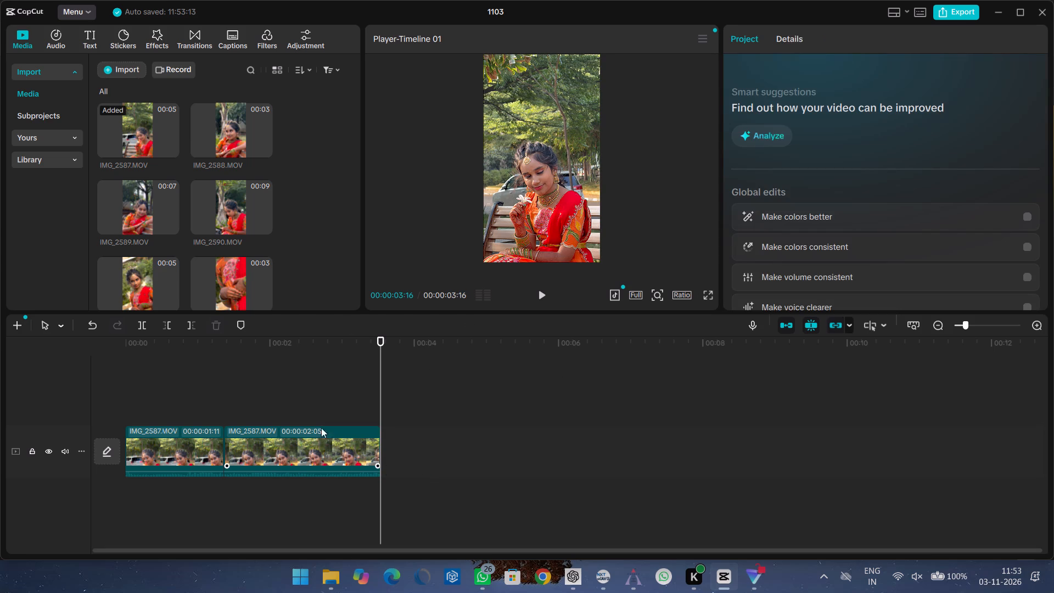
# Add IMG_2589.MOV from the imported media to the timeline after the IMG_2587.MOV parts.
pyautogui.scroll(-1, 226, 204)
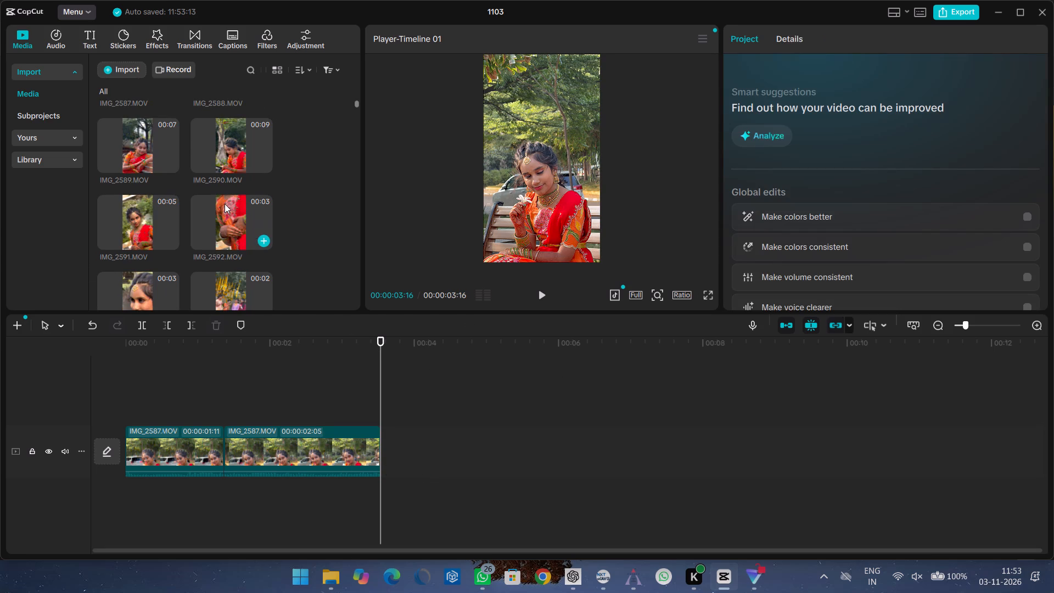
pyautogui.click(170, 162)
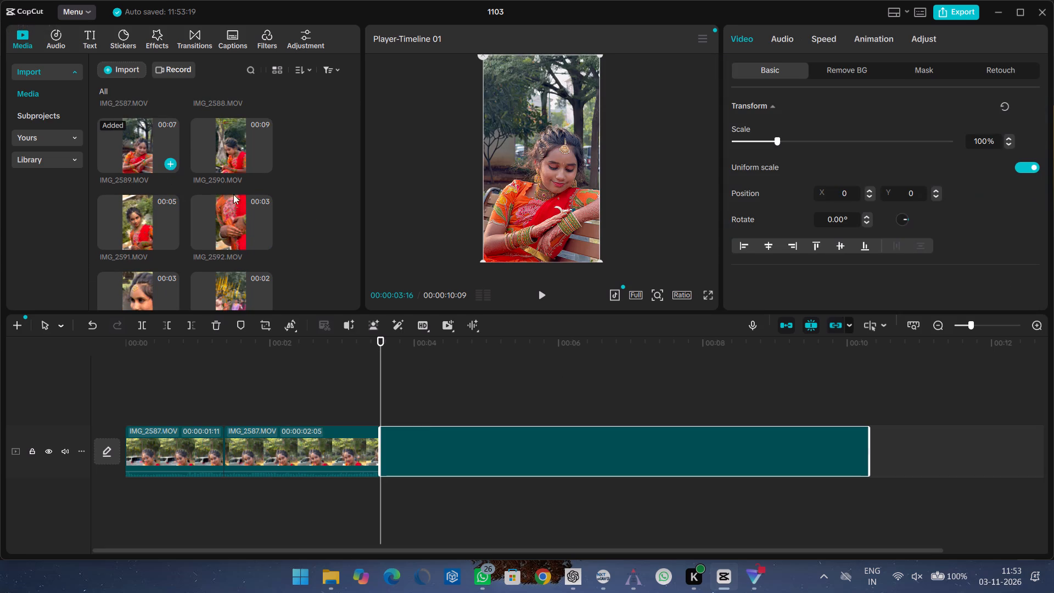
# Preview IMG_2589.MOV, replay it from near its start and split it so the first part lasts 00:00:01:26.
pyautogui.click(539, 293)
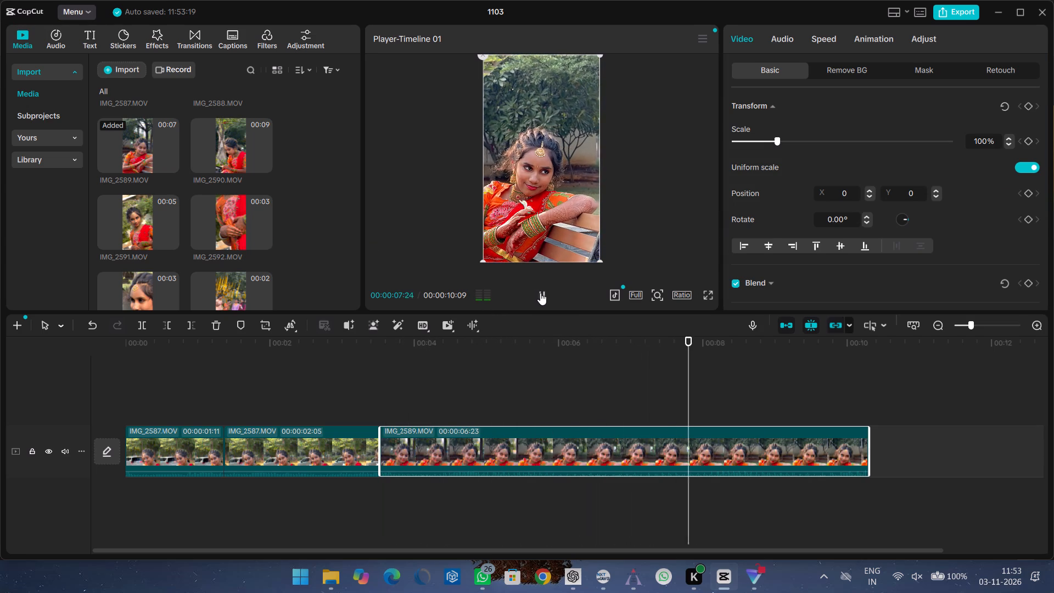
pyautogui.click(540, 293)
pyautogui.moveTo(727, 336); pyautogui.dragTo(648, 347)
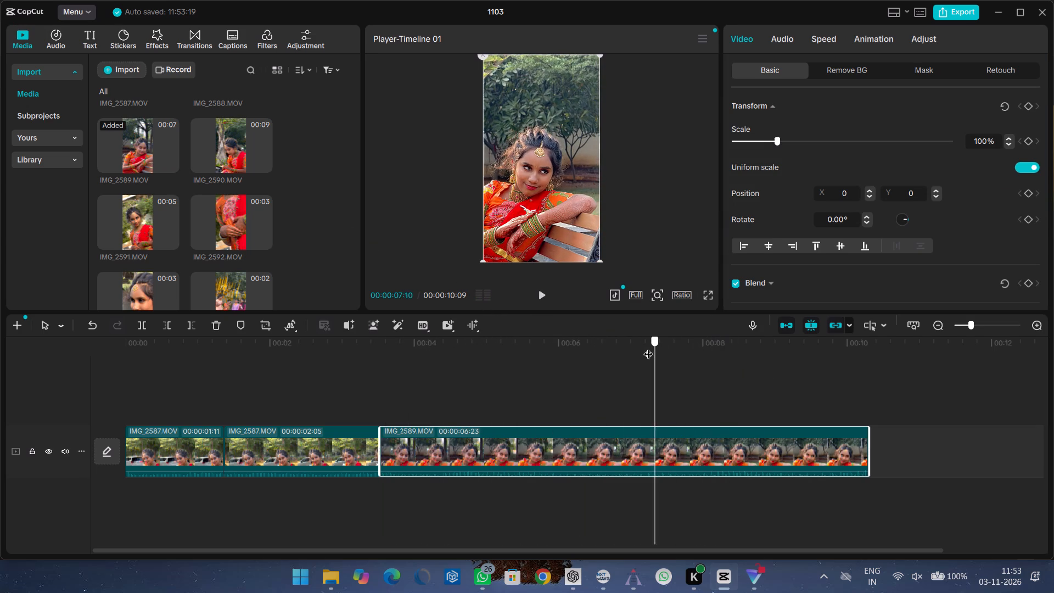
pyautogui.moveTo(648, 347); pyautogui.dragTo(442, 347)
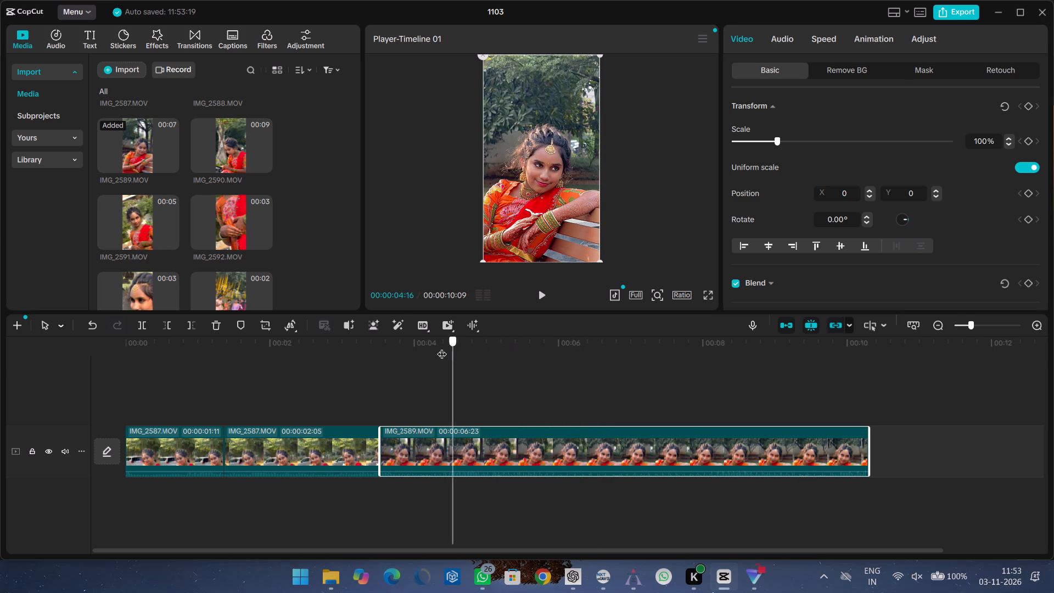
pyautogui.moveTo(442, 347); pyautogui.dragTo(420, 347)
pyautogui.click(543, 292)
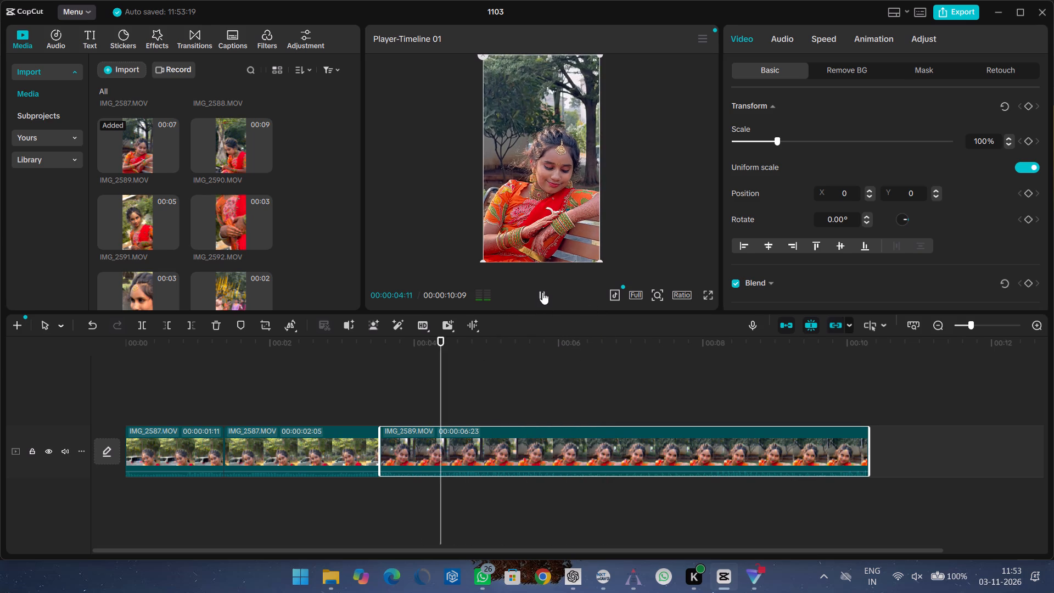
pyautogui.hotkey('ctrl', 'b')
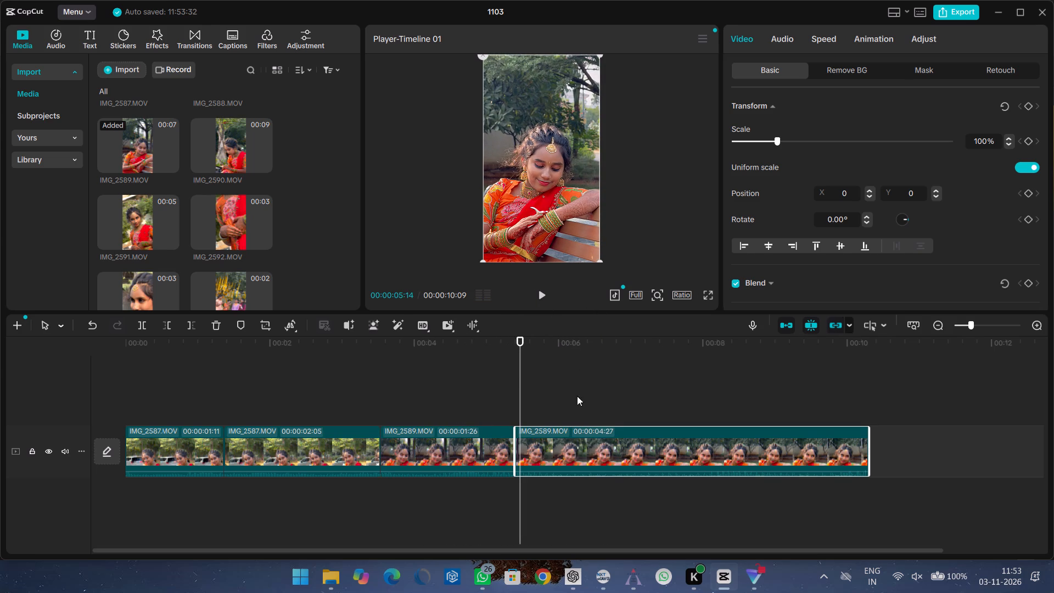
# Split the first IMG_2589.MOV part at 00:00:04:15 and delete the short piece between that cut and the following part.
pyautogui.click(525, 336)
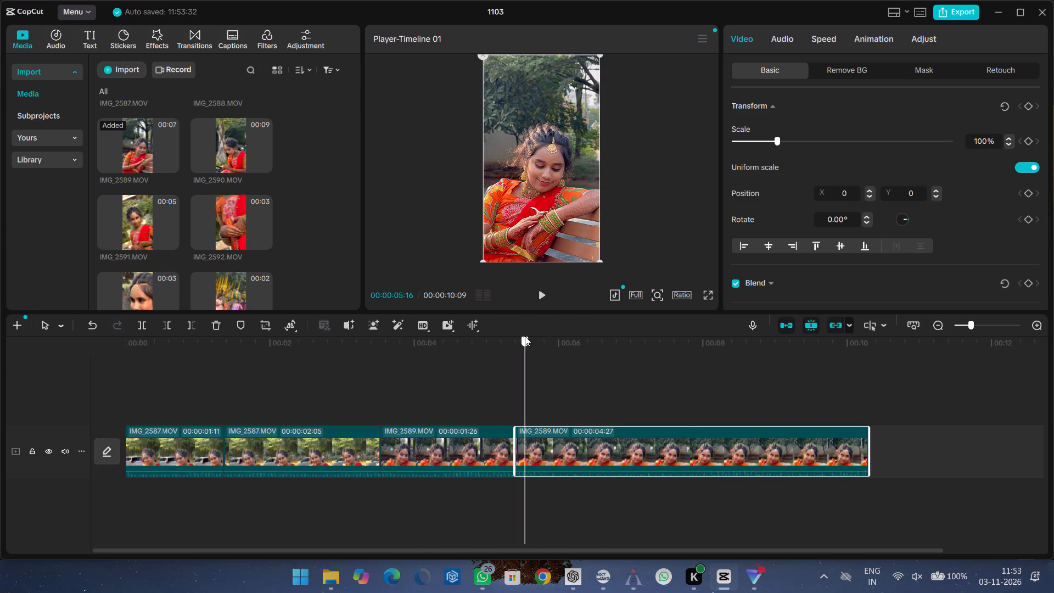
pyautogui.moveTo(525, 336); pyautogui.dragTo(466, 344)
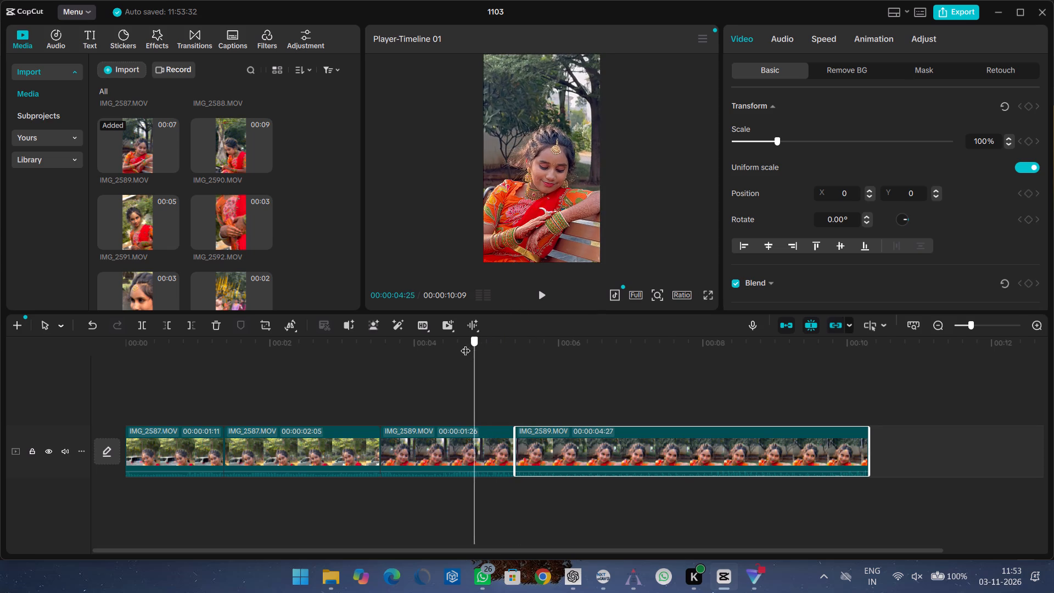
pyautogui.moveTo(466, 344); pyautogui.dragTo(405, 345)
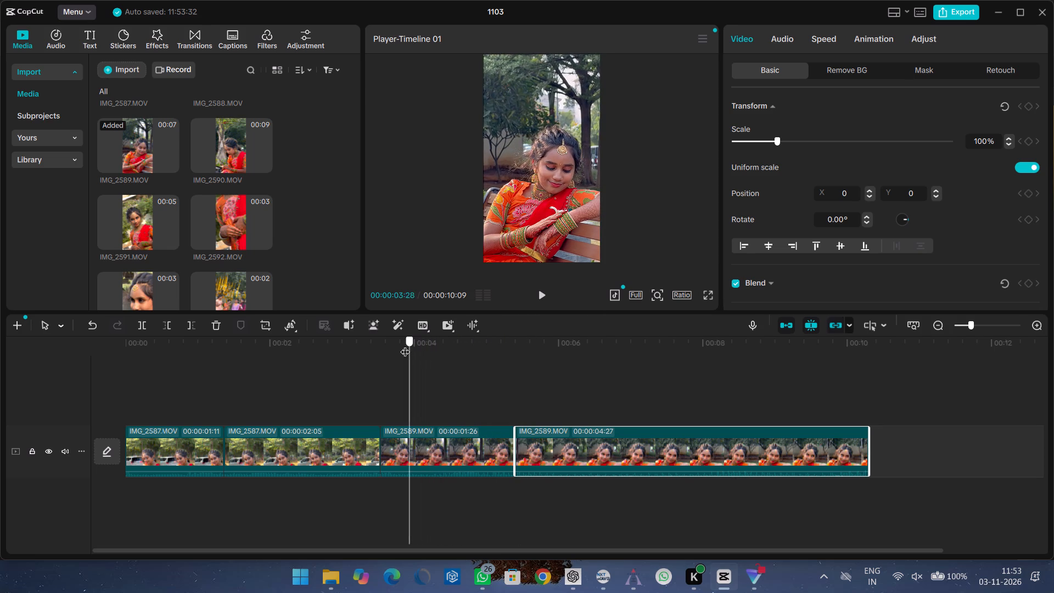
pyautogui.moveTo(405, 345); pyautogui.dragTo(414, 353)
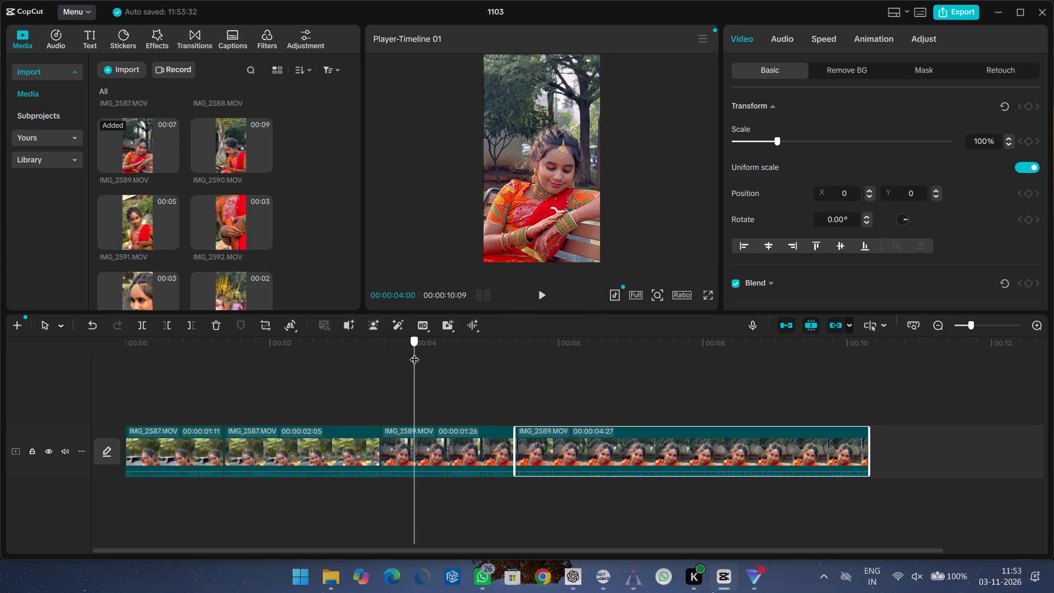
pyautogui.moveTo(414, 353); pyautogui.dragTo(441, 357)
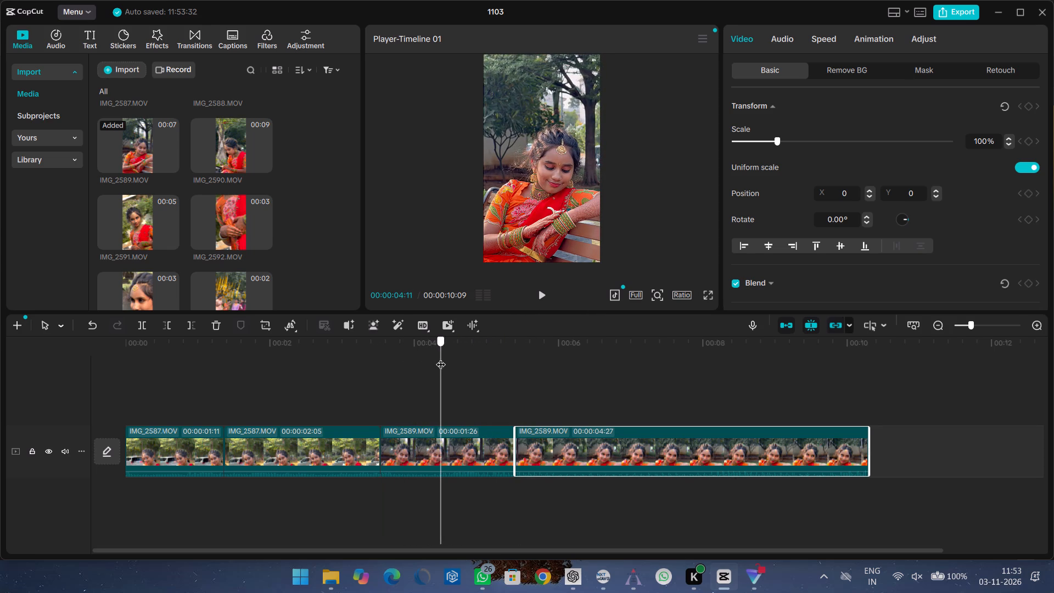
pyautogui.moveTo(441, 357); pyautogui.dragTo(456, 362)
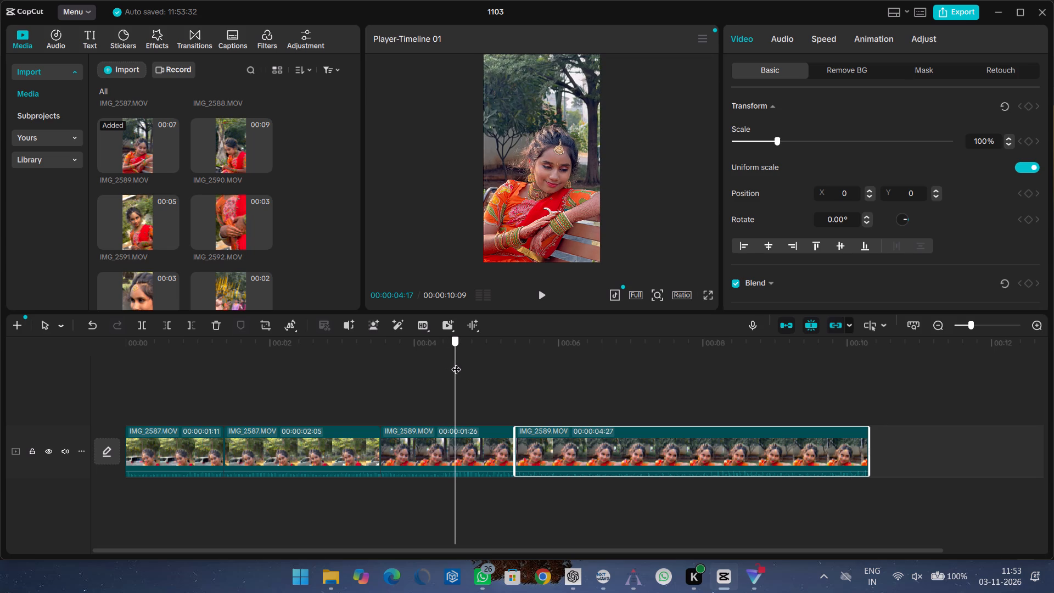
pyautogui.moveTo(456, 362); pyautogui.dragTo(450, 362)
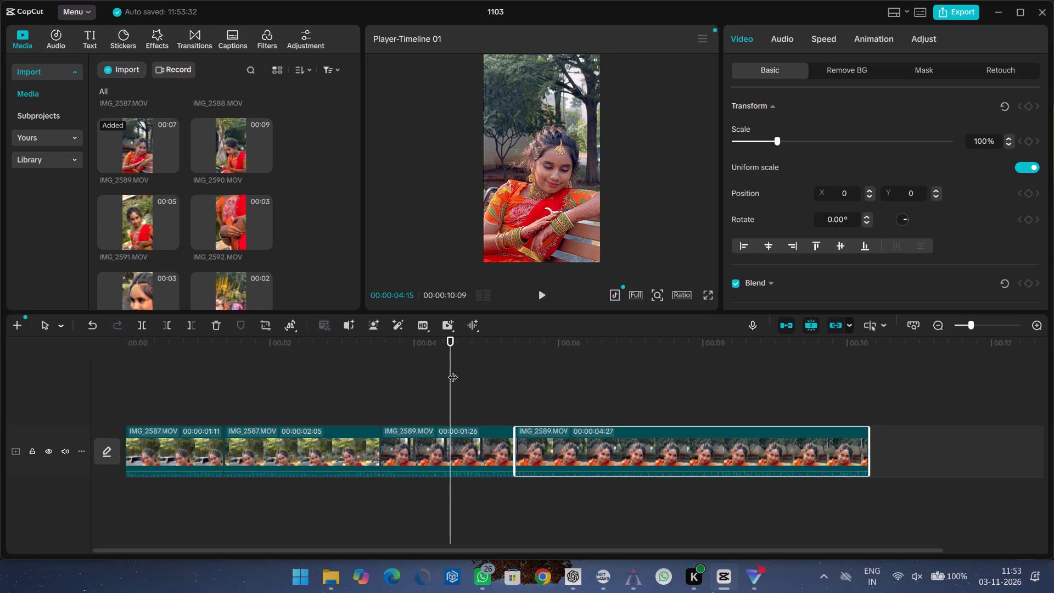
pyautogui.hotkey('ctrl', 'b')
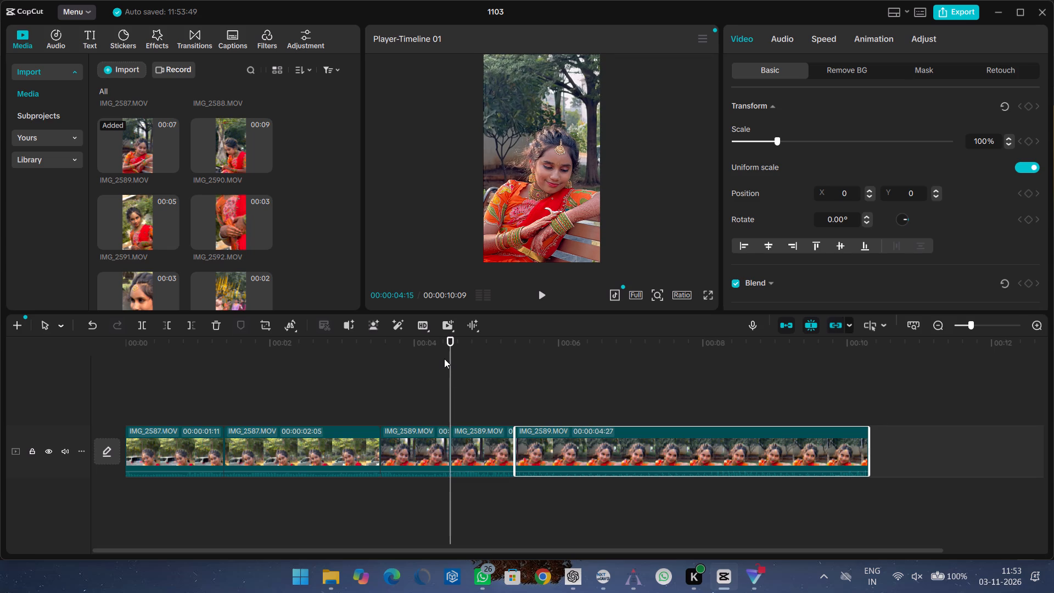
pyautogui.click(471, 460)
pyautogui.press('Delete')
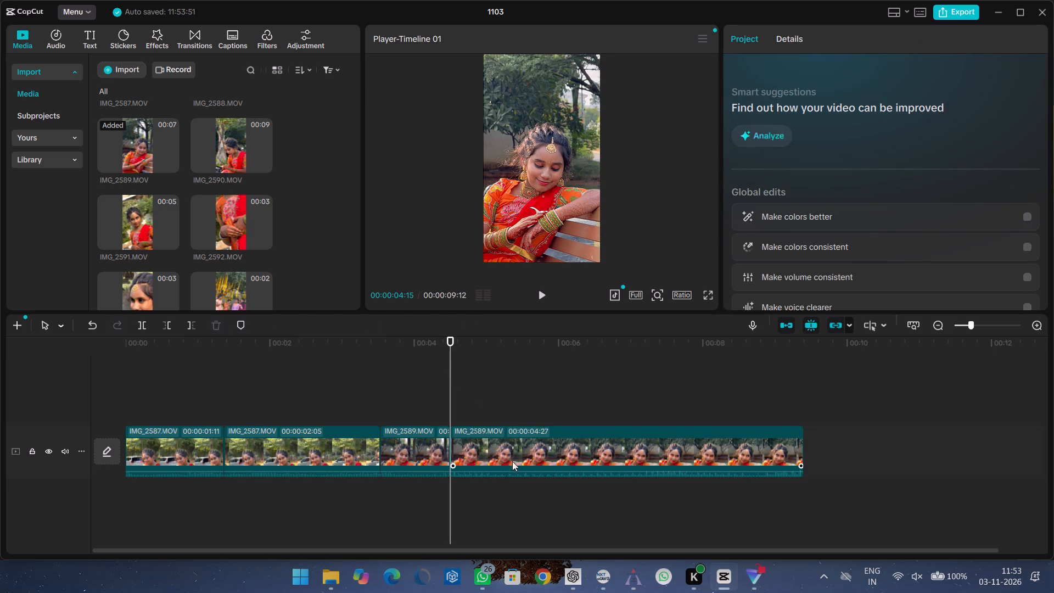
# Preview the last IMG_2589.MOV part, split it at 00:00:05:02 and delete everything after the cut.
pyautogui.click(545, 298)
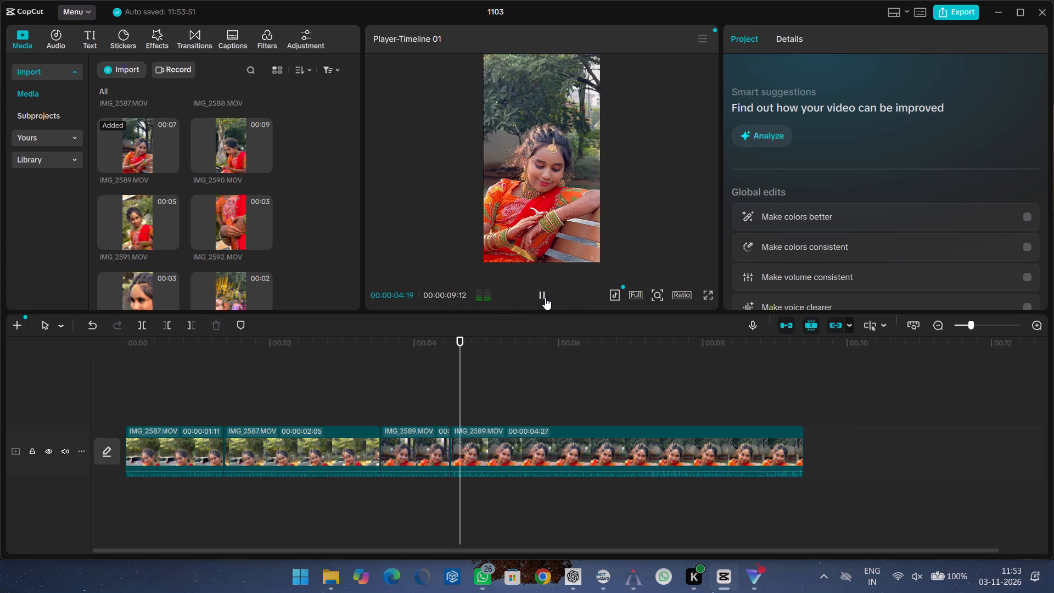
pyautogui.click(545, 298)
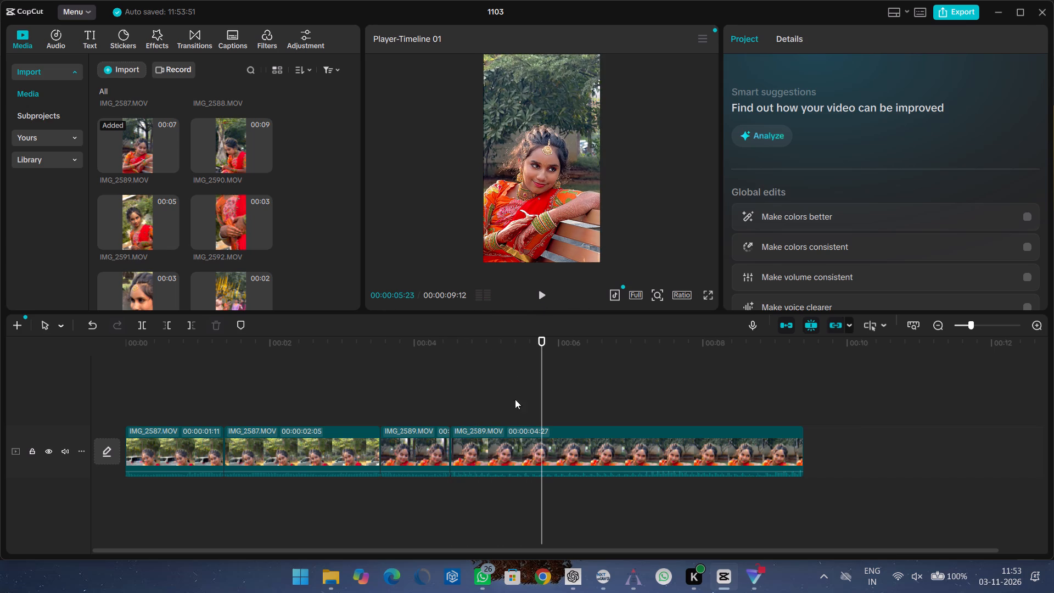
pyautogui.moveTo(545, 339); pyautogui.dragTo(529, 339)
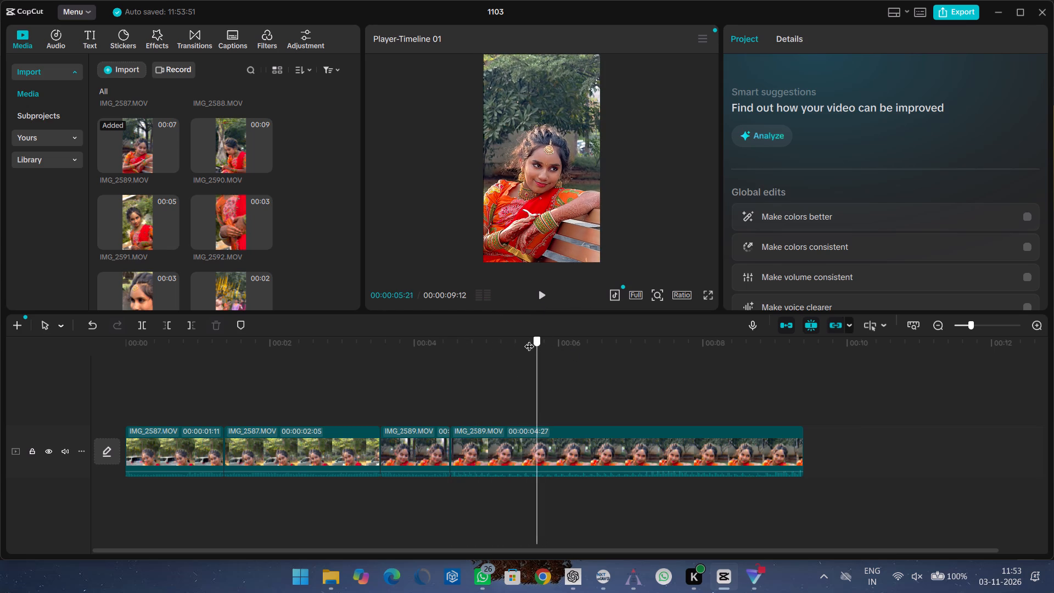
pyautogui.moveTo(529, 339); pyautogui.dragTo(459, 324)
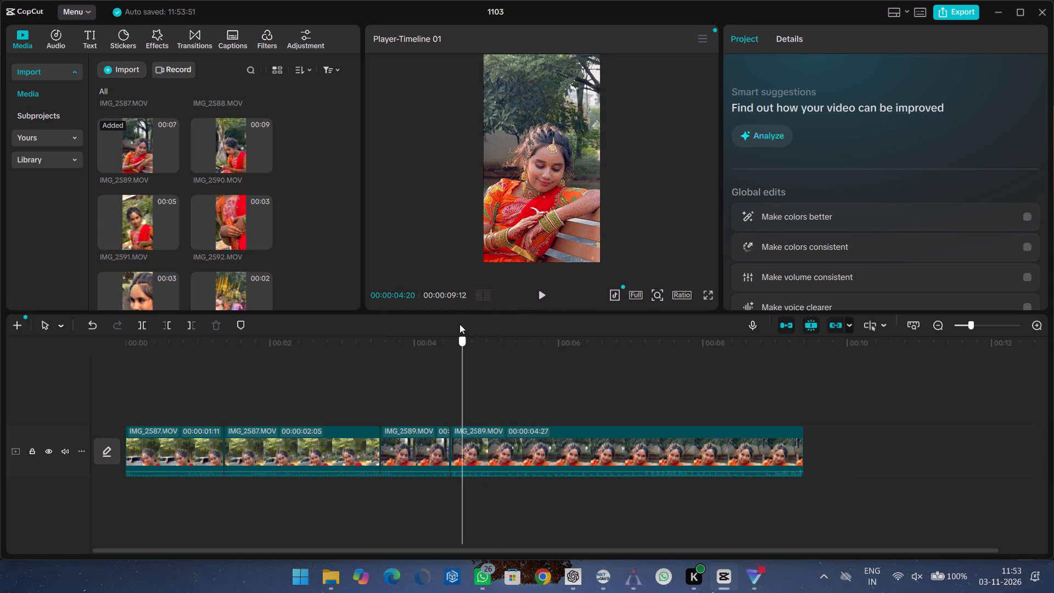
pyautogui.moveTo(459, 324); pyautogui.dragTo(474, 326)
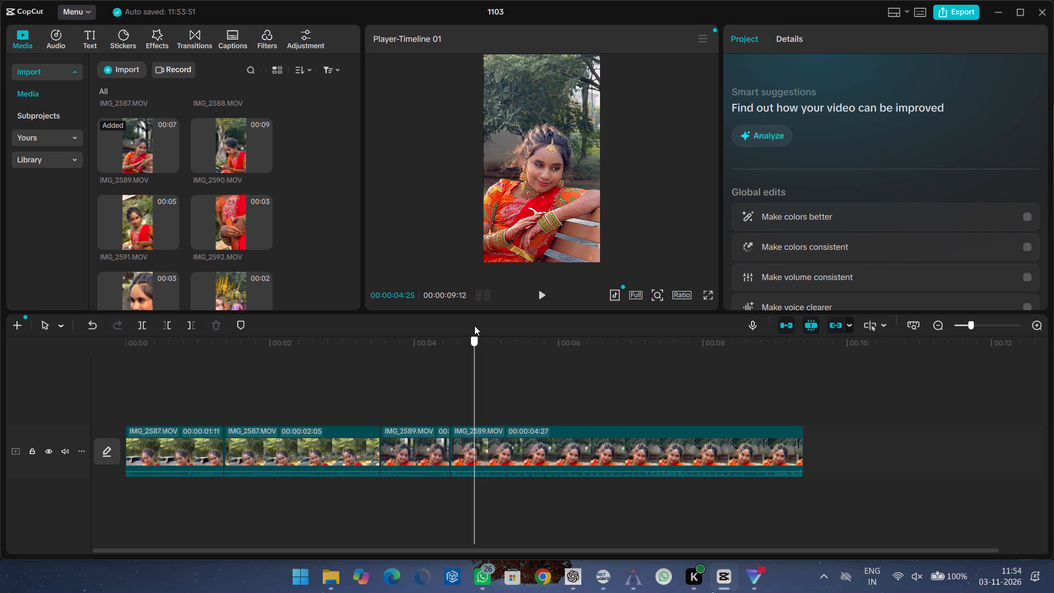
pyautogui.moveTo(474, 326); pyautogui.dragTo(484, 326)
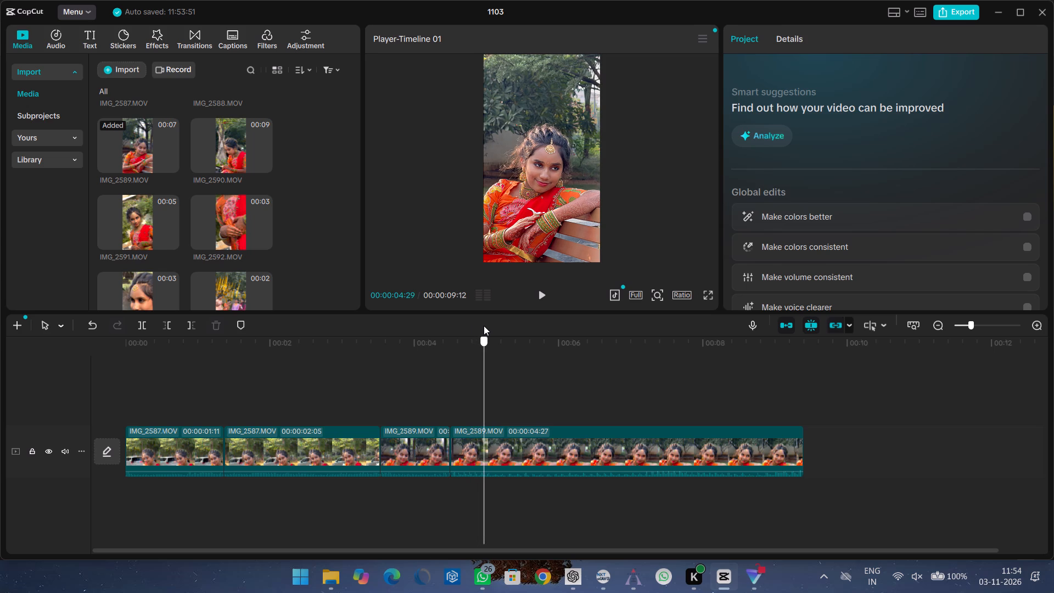
pyautogui.moveTo(484, 326); pyautogui.dragTo(491, 326)
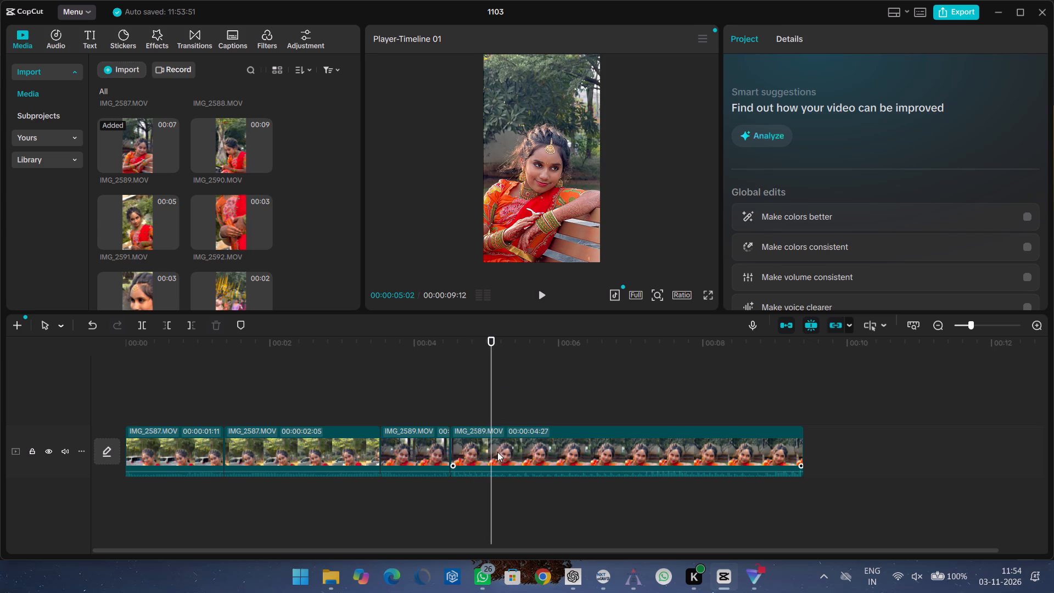
pyautogui.hotkey('ctrl', 'b')
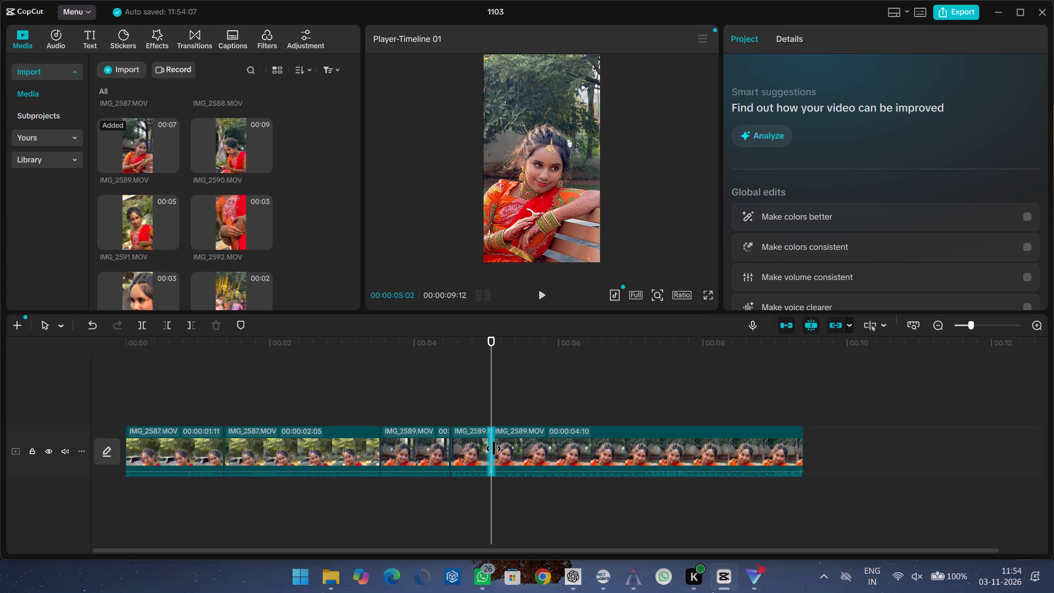
pyautogui.click(582, 443)
pyautogui.press('Delete')
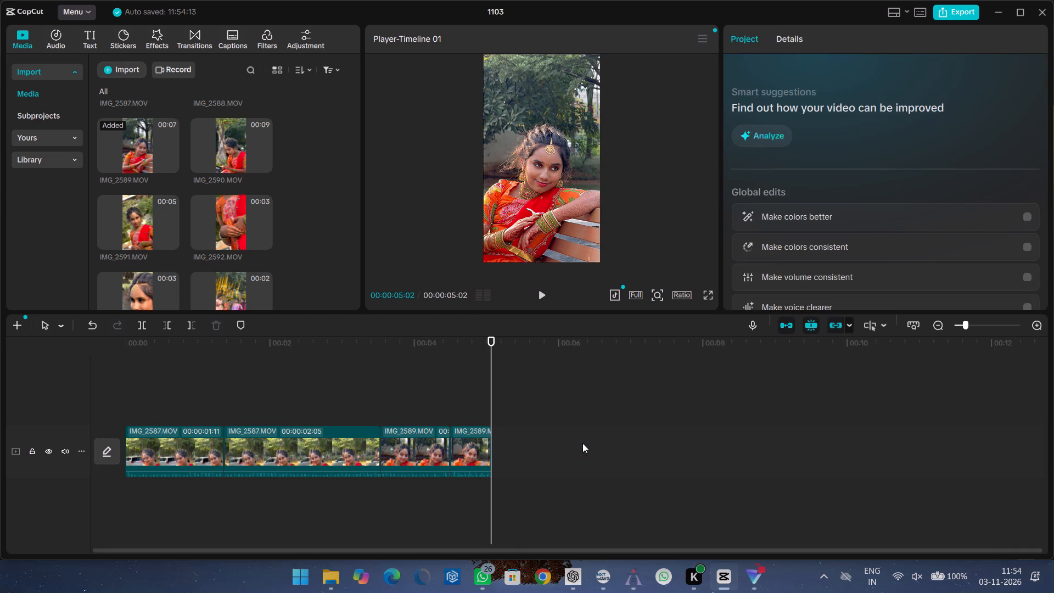
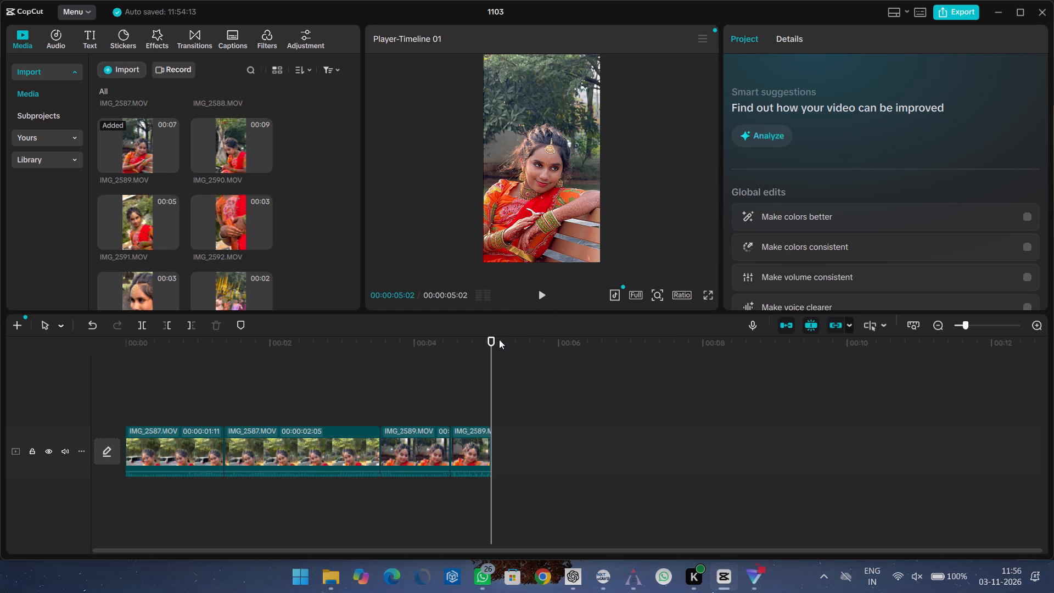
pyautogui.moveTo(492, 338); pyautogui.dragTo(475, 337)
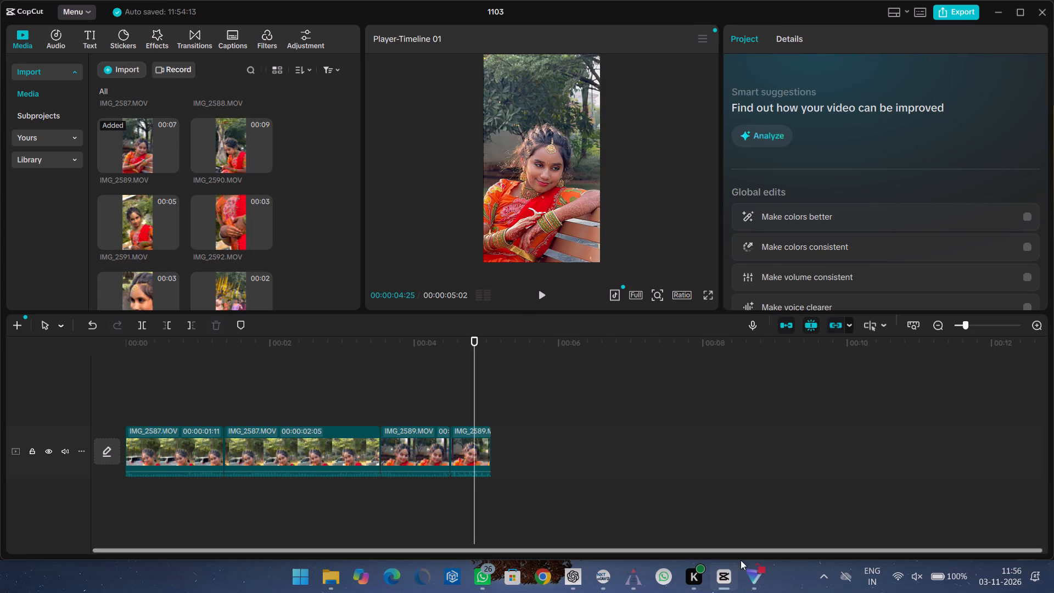
# Switch to Proton VPN, connect to the fastest free server and return to CapCut.
pyautogui.click(753, 571)
pyautogui.click(539, 172)
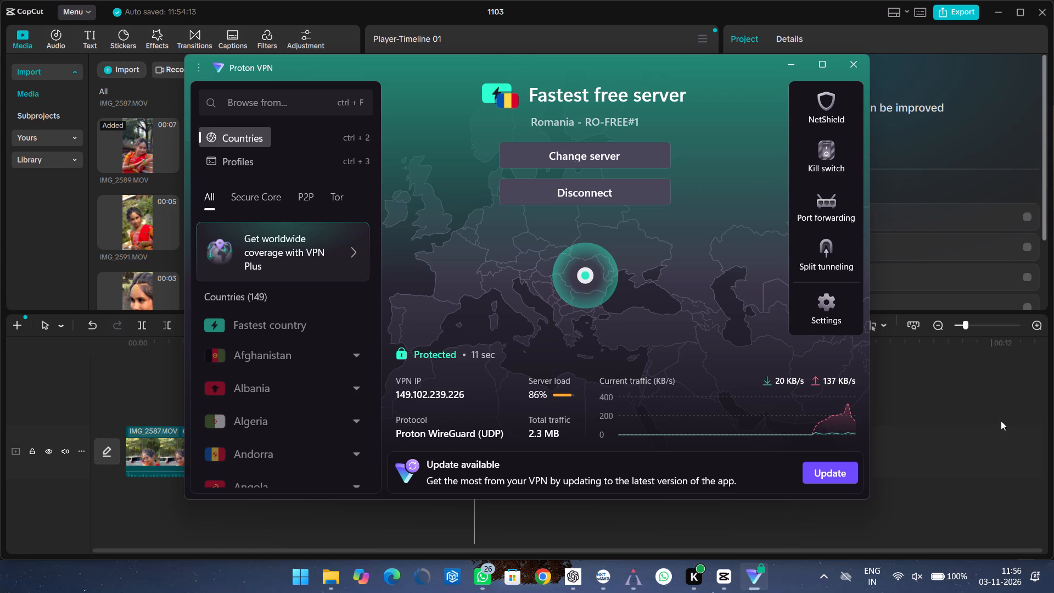
pyautogui.click(1011, 446)
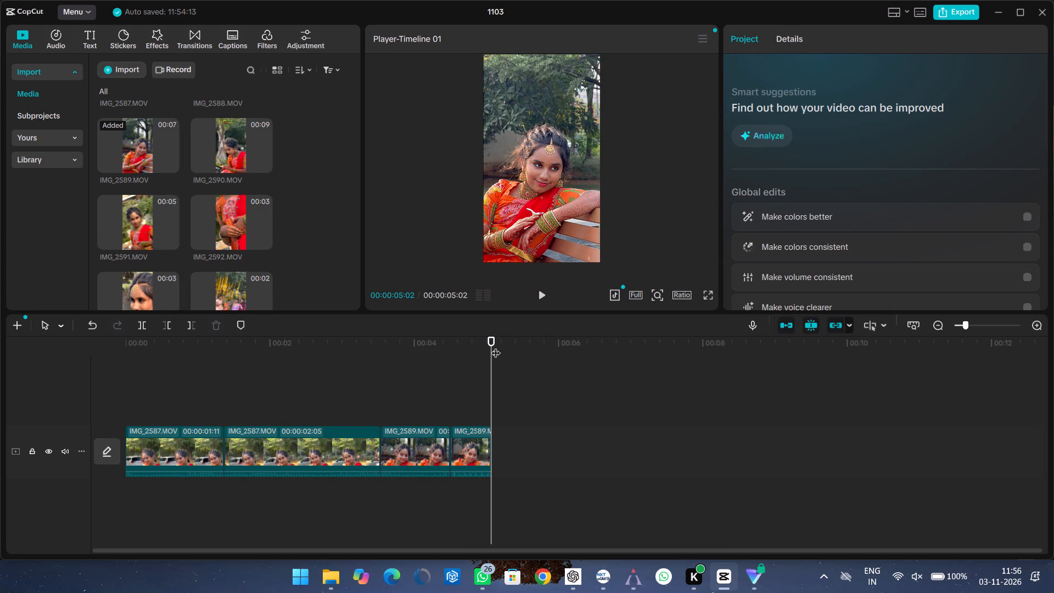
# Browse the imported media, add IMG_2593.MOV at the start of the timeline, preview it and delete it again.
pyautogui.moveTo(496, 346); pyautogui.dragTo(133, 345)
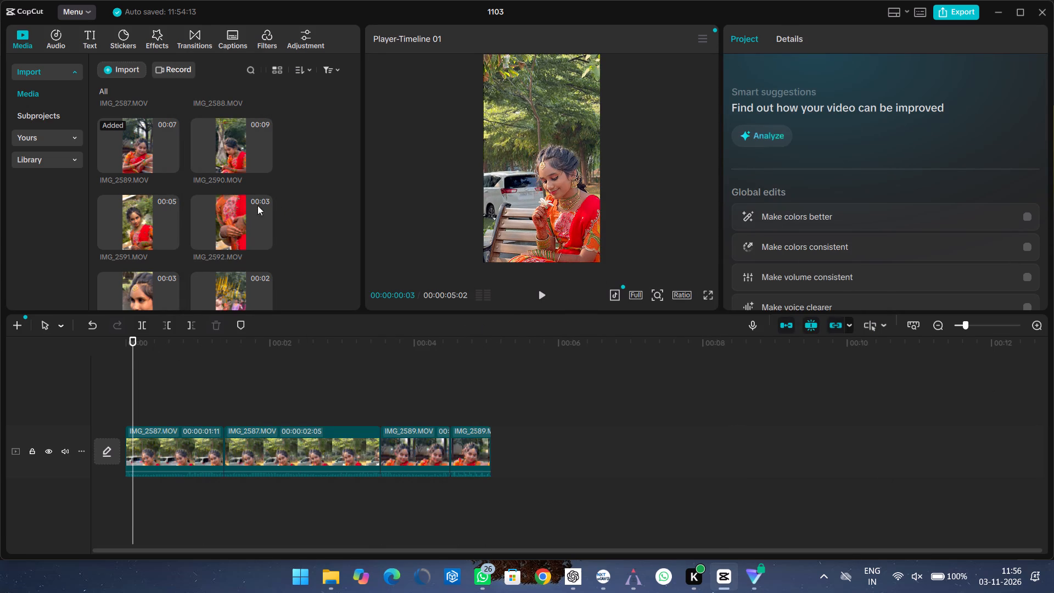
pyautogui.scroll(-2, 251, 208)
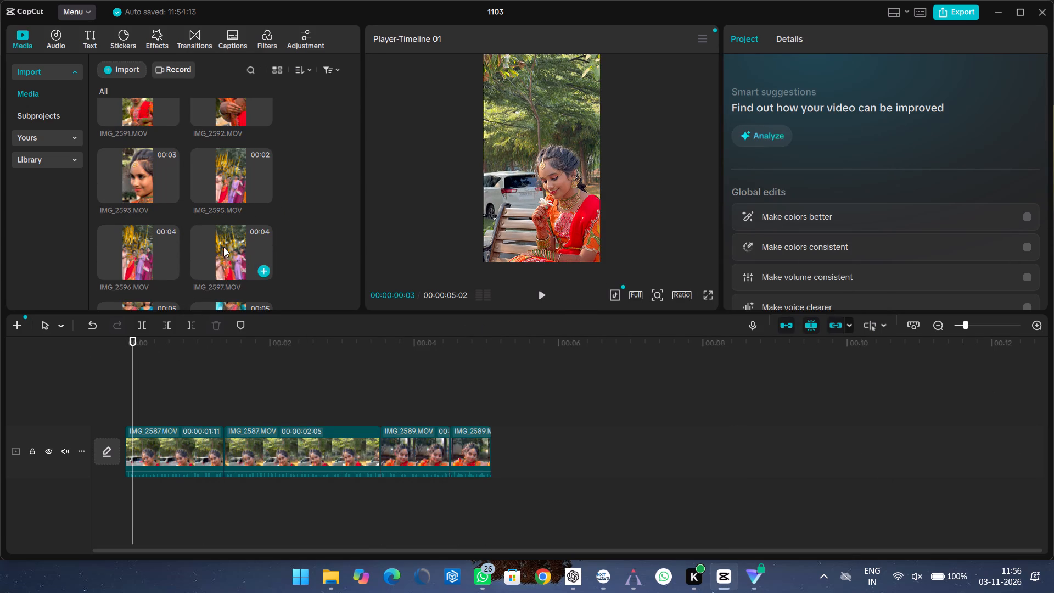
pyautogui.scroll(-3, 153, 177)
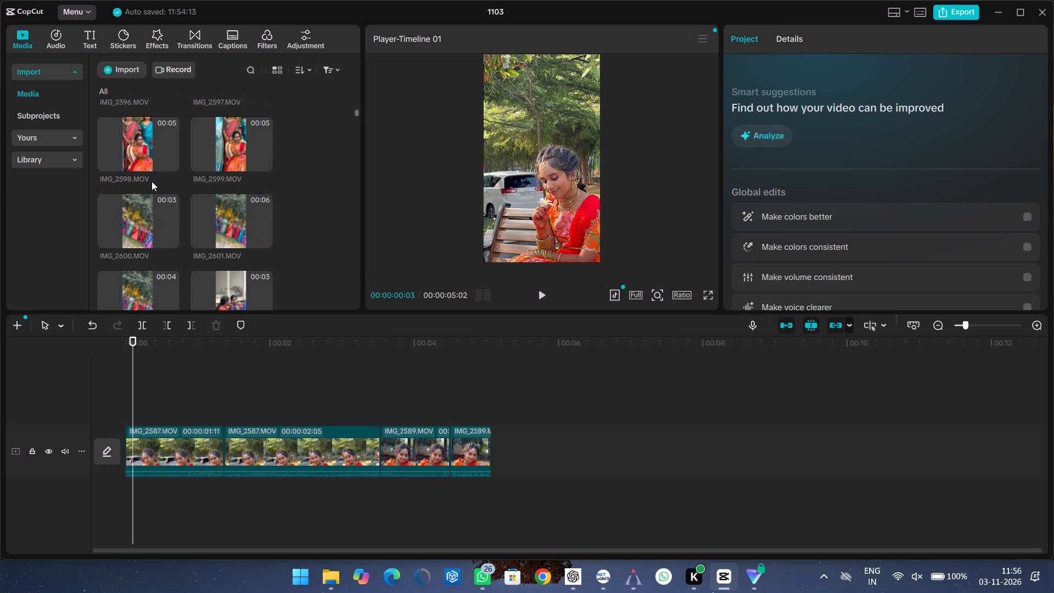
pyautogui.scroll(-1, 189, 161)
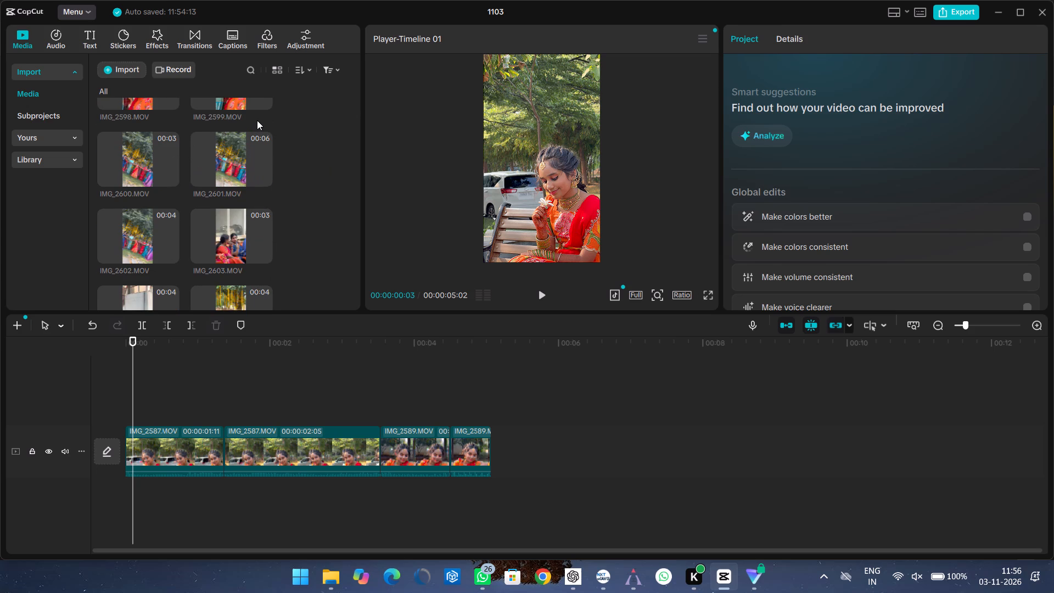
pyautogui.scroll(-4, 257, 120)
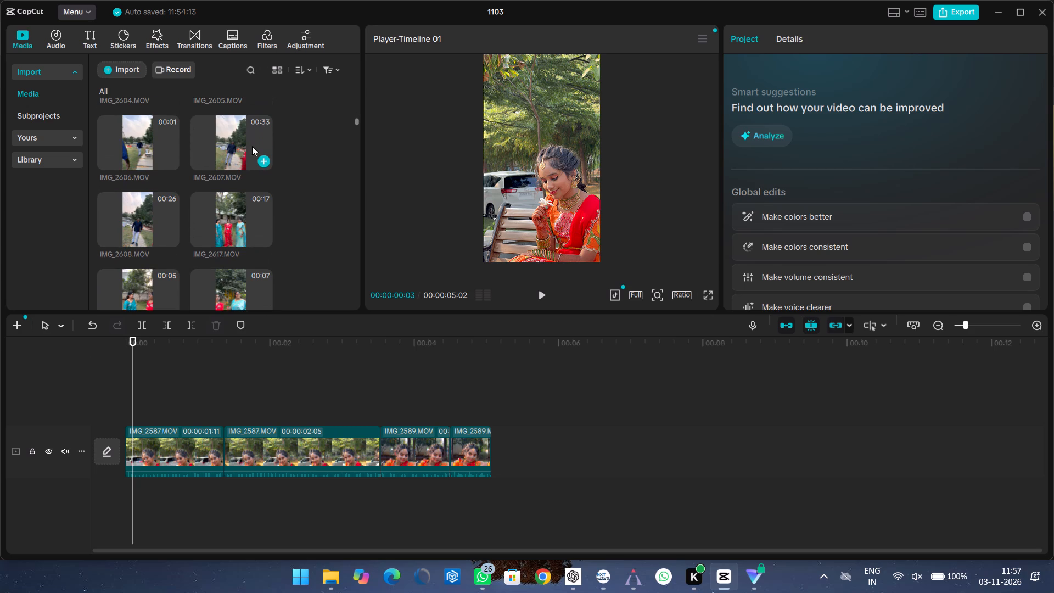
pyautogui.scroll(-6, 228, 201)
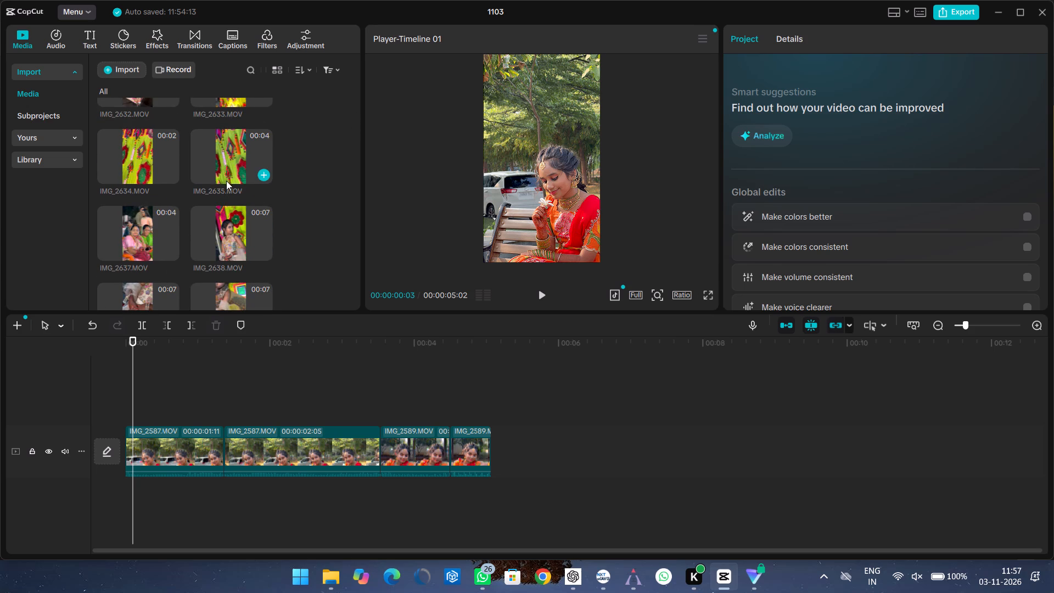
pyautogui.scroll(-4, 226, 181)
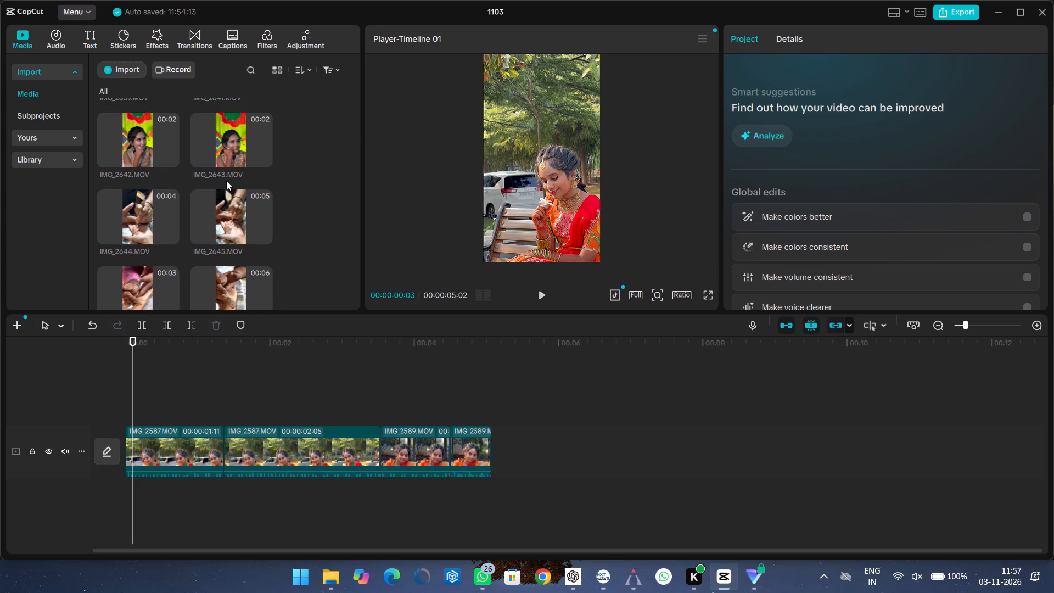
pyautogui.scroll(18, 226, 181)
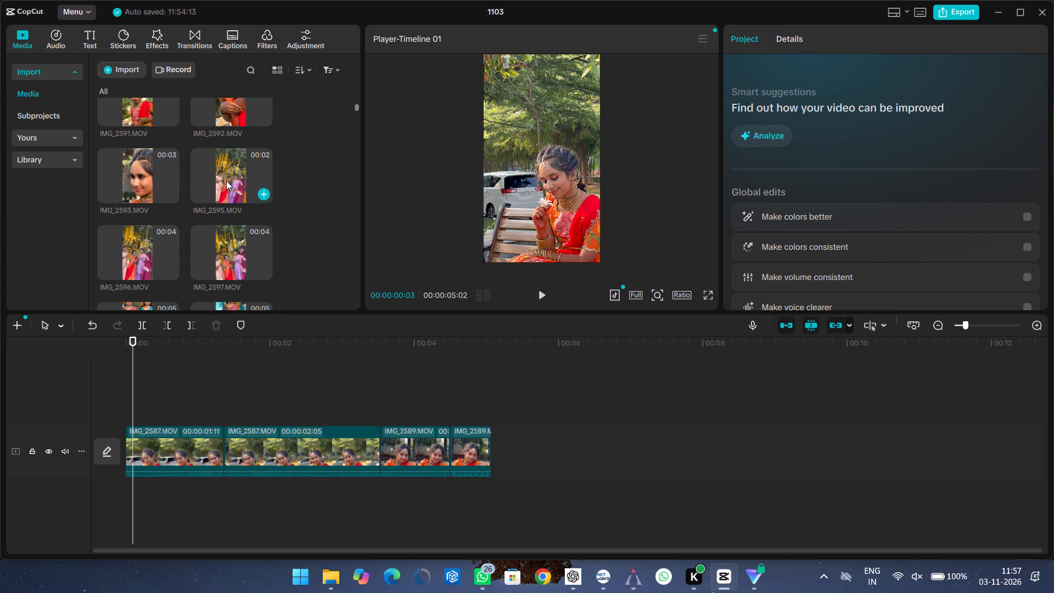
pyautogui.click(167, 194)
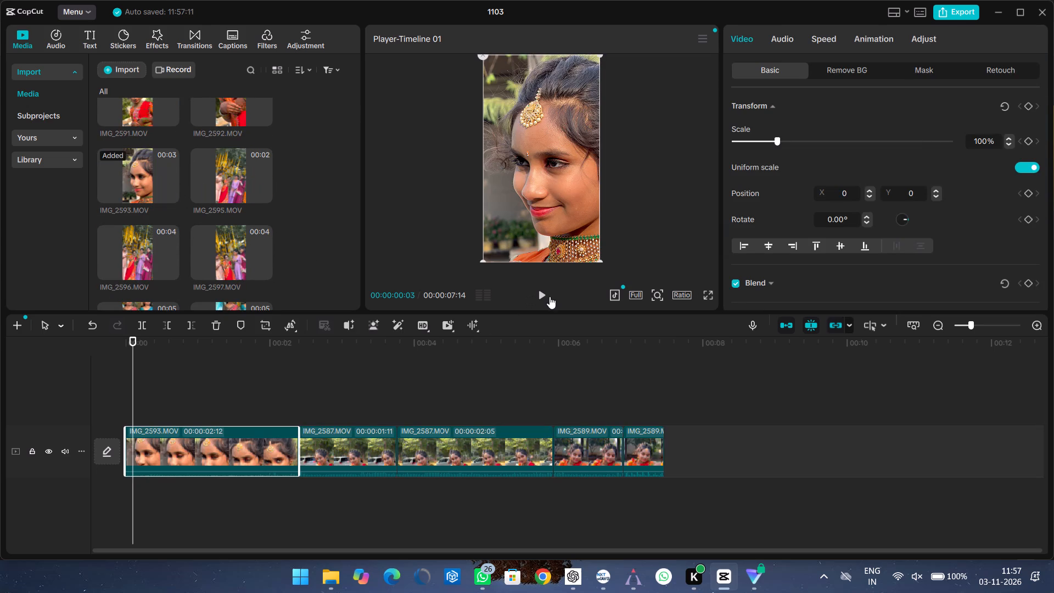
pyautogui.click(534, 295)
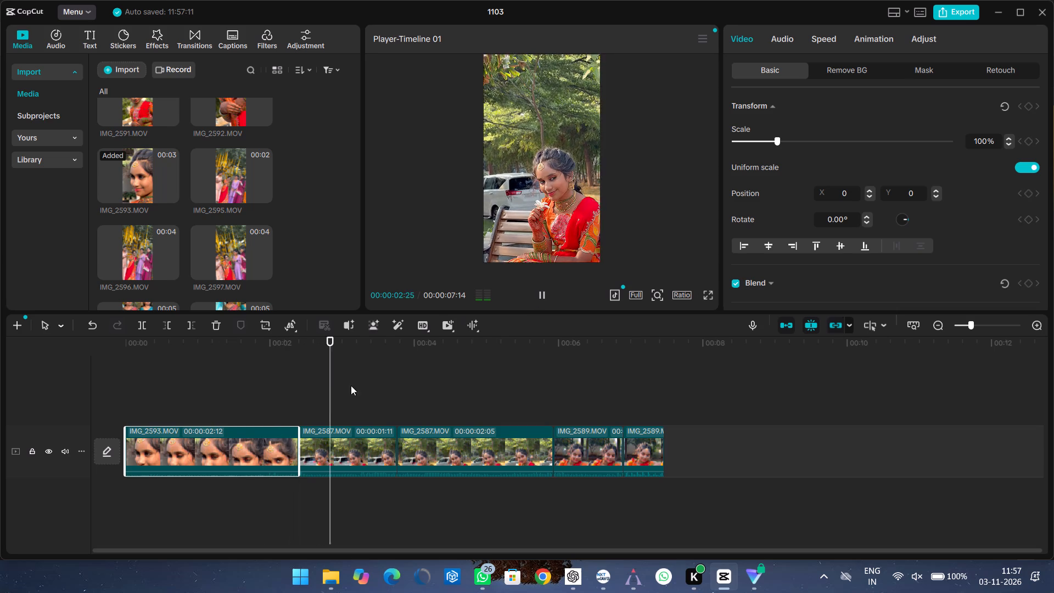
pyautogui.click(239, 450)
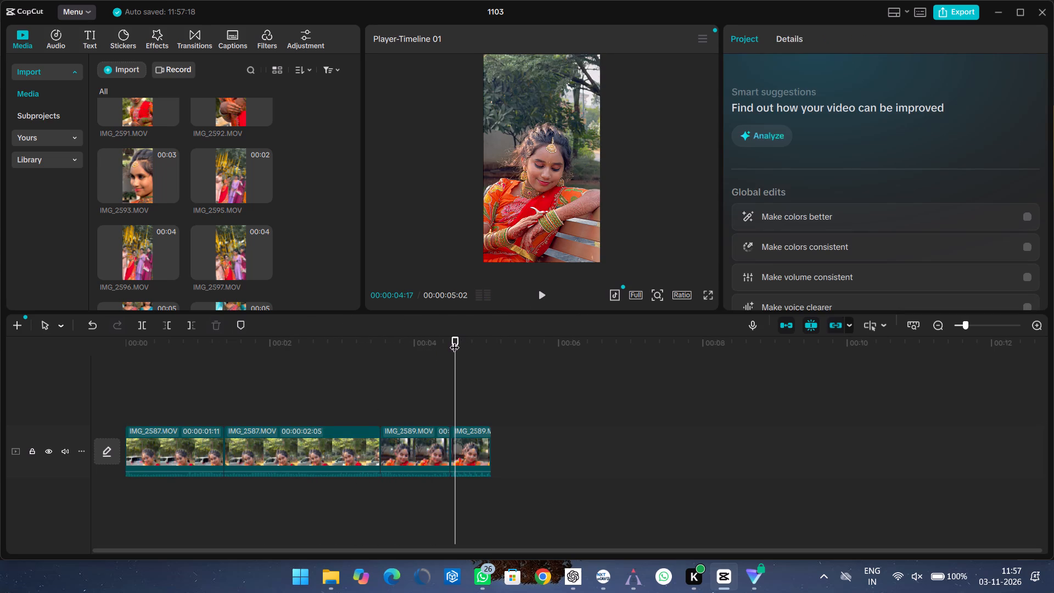
# Add IMG_2598.MOV from the imported media at the end of the timeline, after the last IMG_2589.MOV part.
pyautogui.moveTo(455, 340); pyautogui.dragTo(522, 348)
pyautogui.scroll(-2, 253, 231)
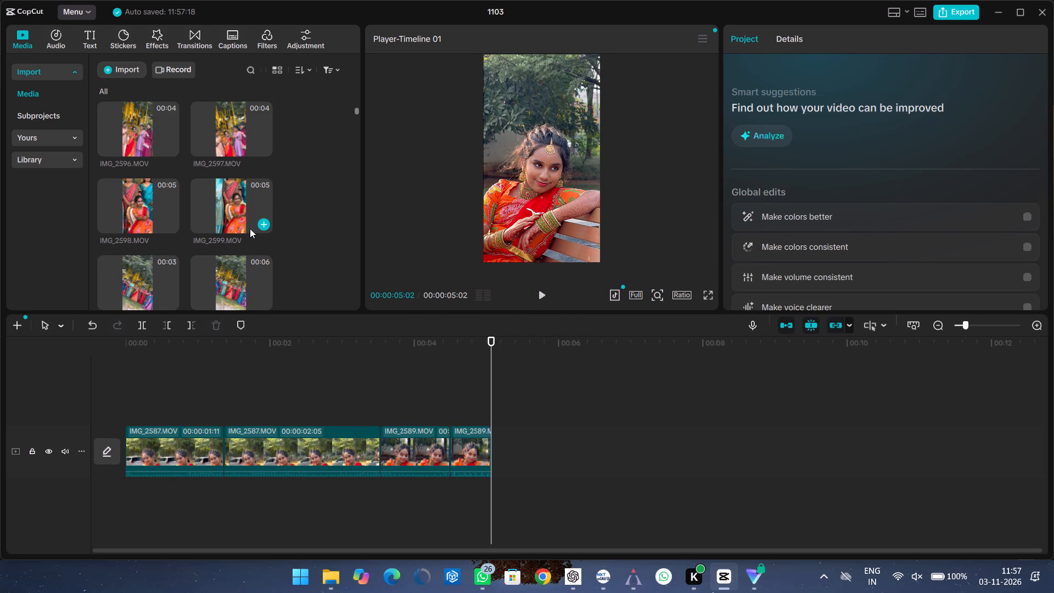
pyautogui.click(172, 225)
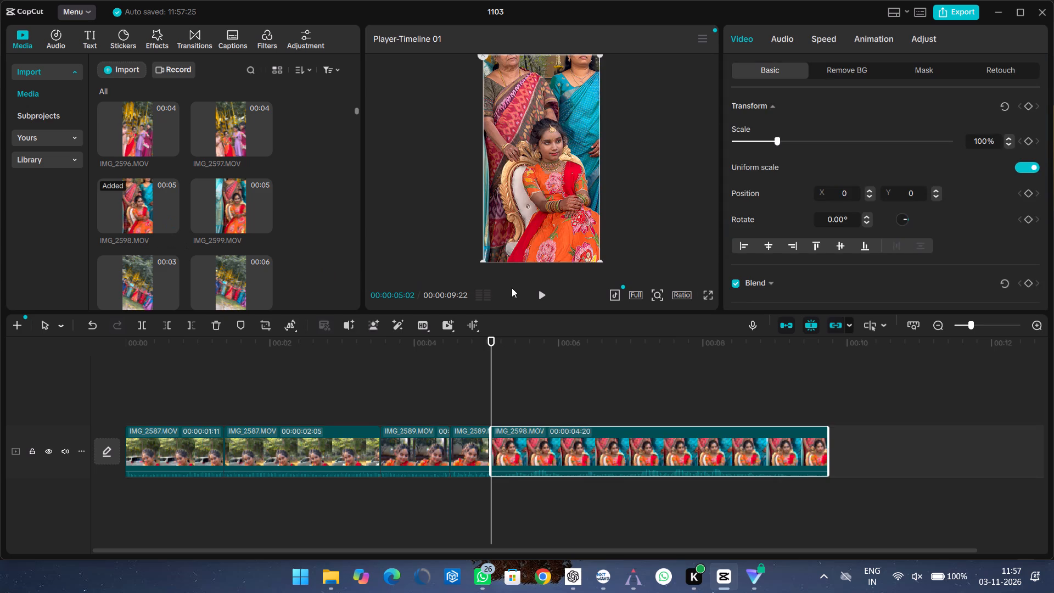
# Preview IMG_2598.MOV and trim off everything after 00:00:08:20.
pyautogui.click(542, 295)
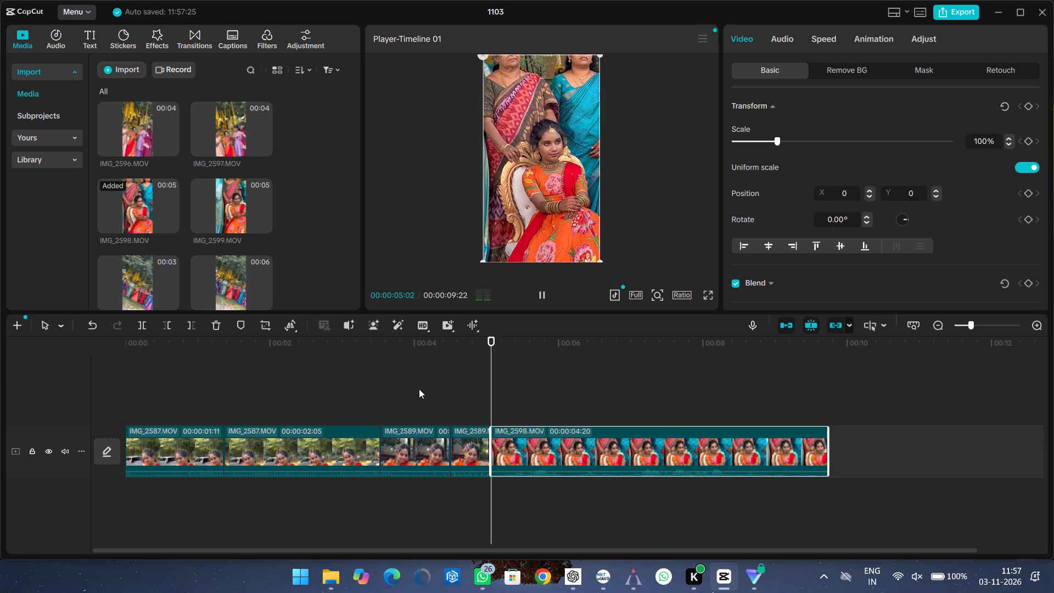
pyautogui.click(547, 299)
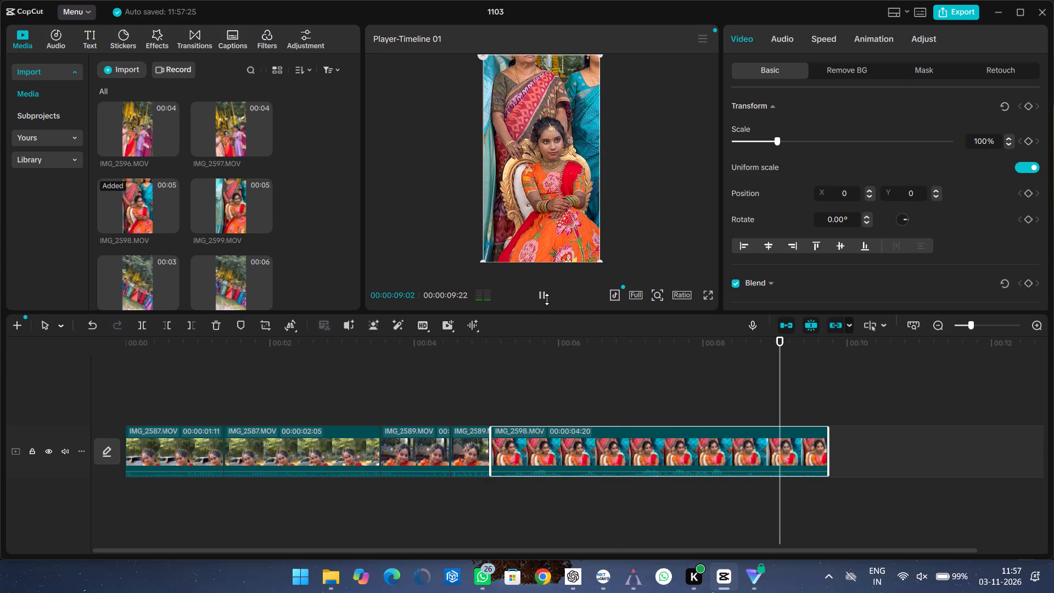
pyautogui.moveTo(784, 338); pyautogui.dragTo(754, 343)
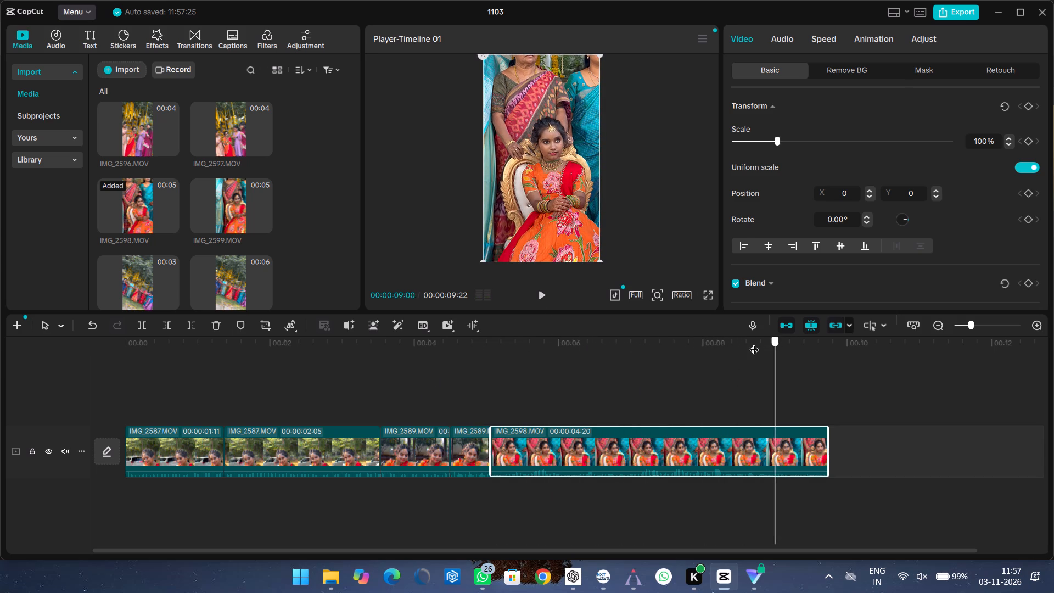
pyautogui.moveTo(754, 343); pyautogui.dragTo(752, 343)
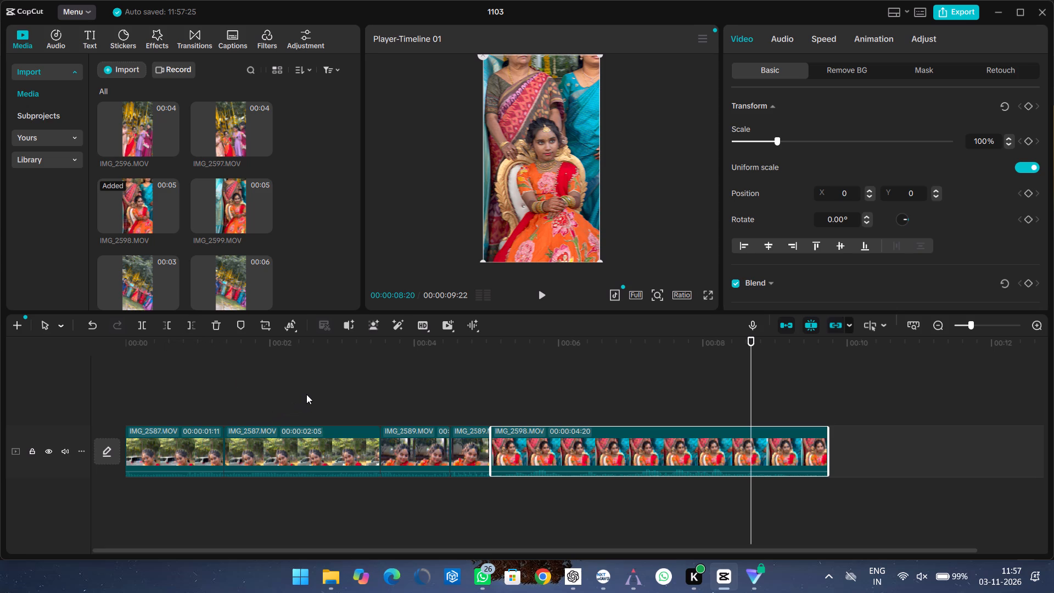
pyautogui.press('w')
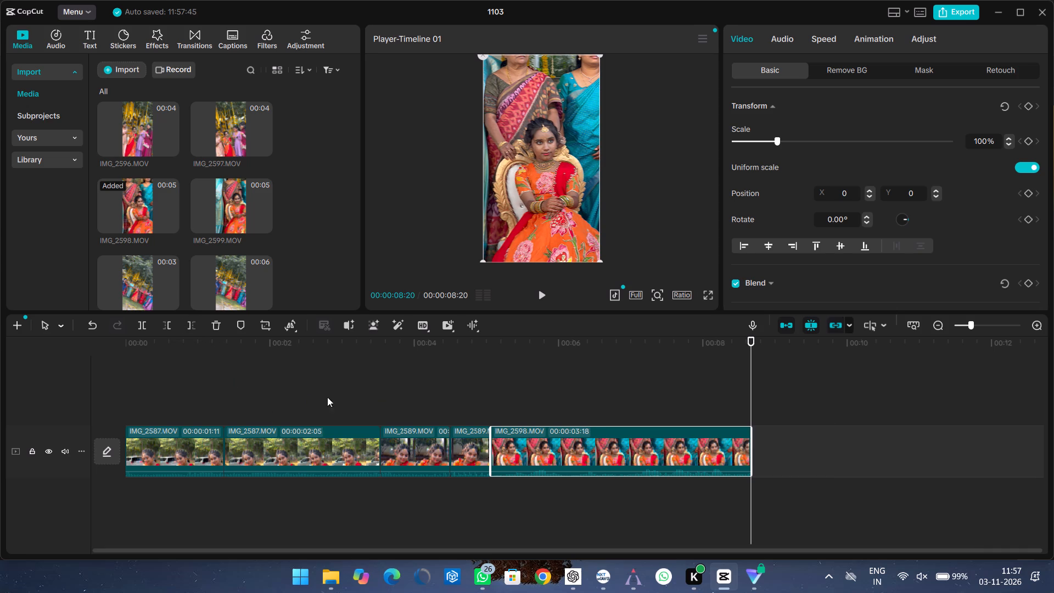
# Trim IMG_2598.MOV so that it ends at 00:00:07:15 on the timeline.
pyautogui.moveTo(753, 342); pyautogui.dragTo(704, 349)
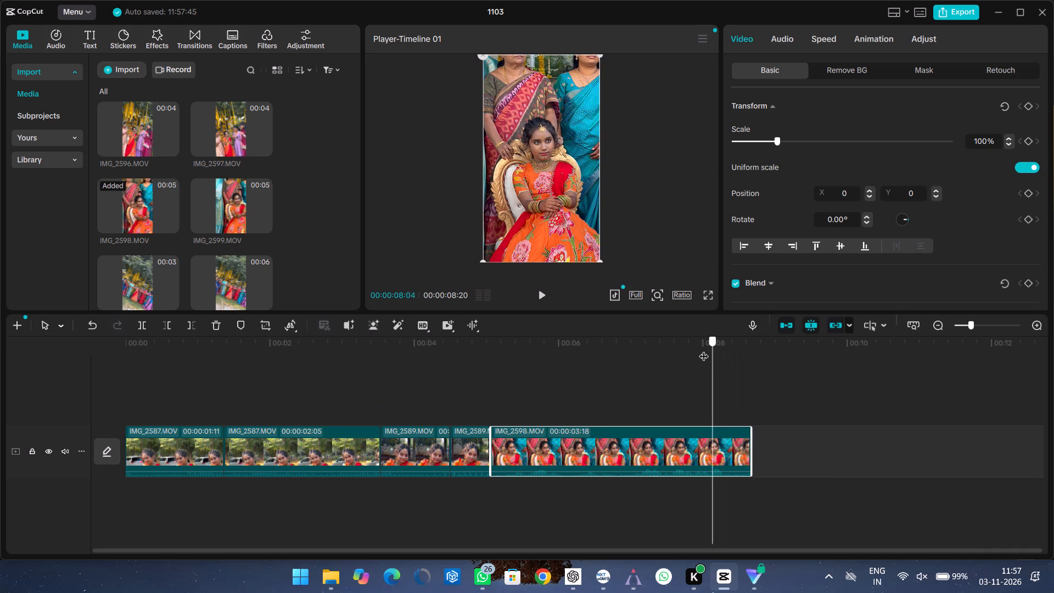
pyautogui.moveTo(704, 349); pyautogui.dragTo(667, 361)
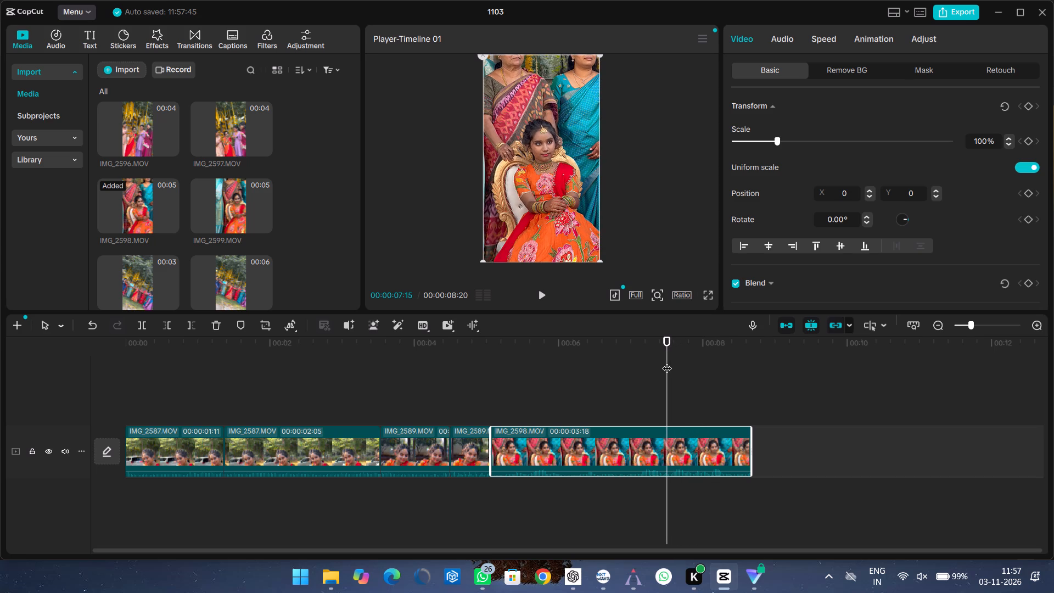
pyautogui.press('w')
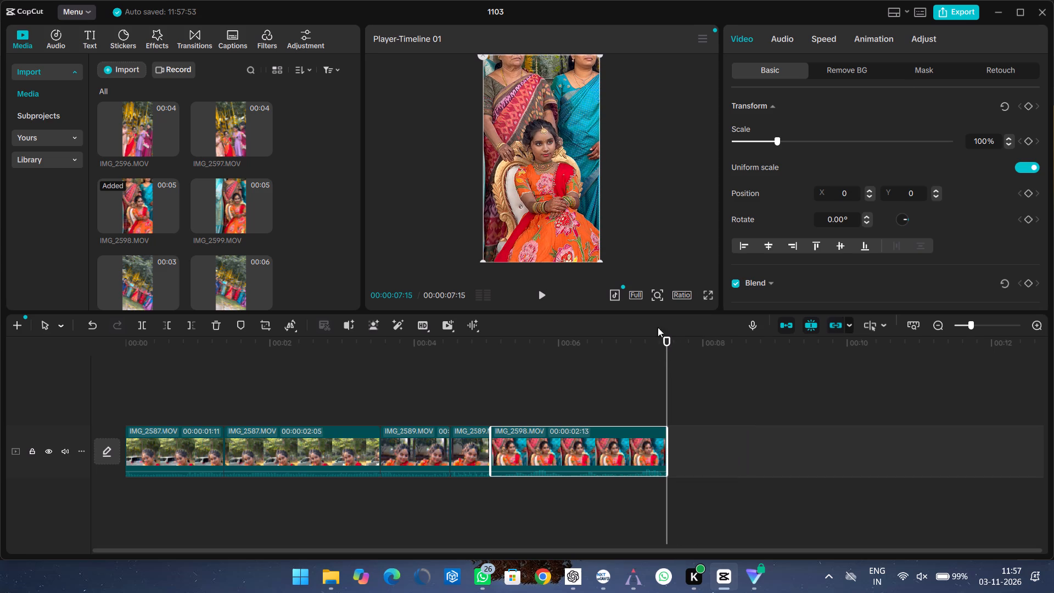
# Scrub back through the edit, browse the imported media and add IMG_2592.MOV at the end of the timeline, after IMG_2598.MOV.
pyautogui.moveTo(670, 338); pyautogui.dragTo(380, 357)
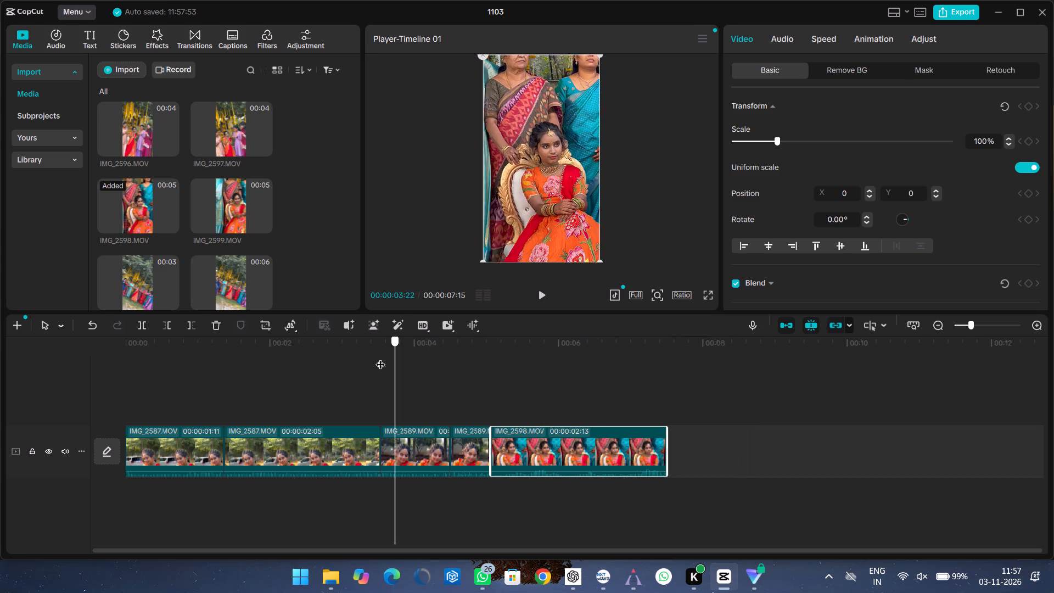
pyautogui.moveTo(380, 357); pyautogui.dragTo(233, 367)
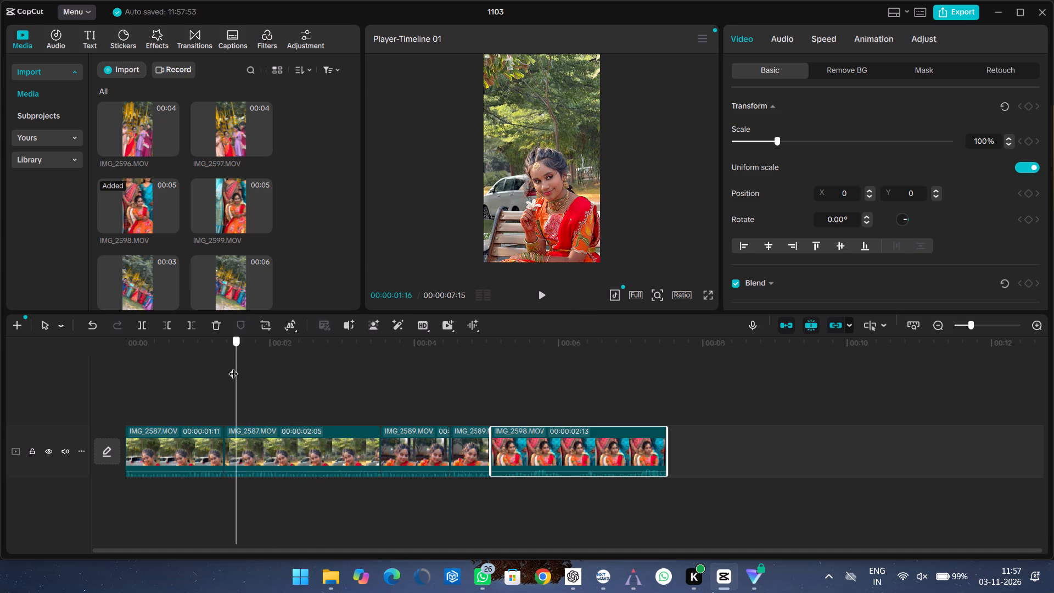
pyautogui.moveTo(233, 367); pyautogui.dragTo(120, 395)
pyautogui.scroll(-2, 192, 118)
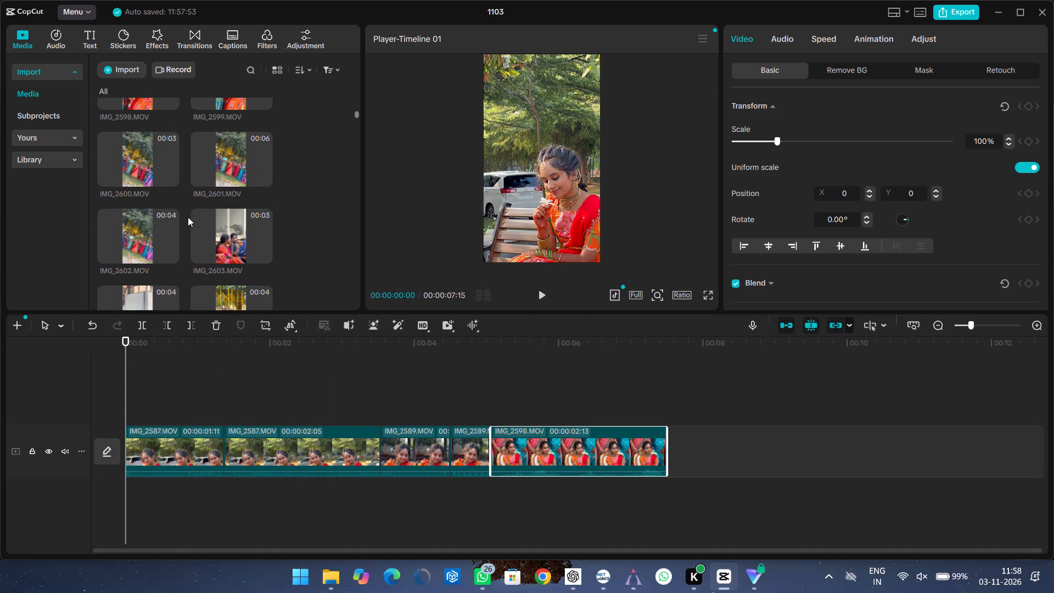
pyautogui.scroll(-3, 217, 230)
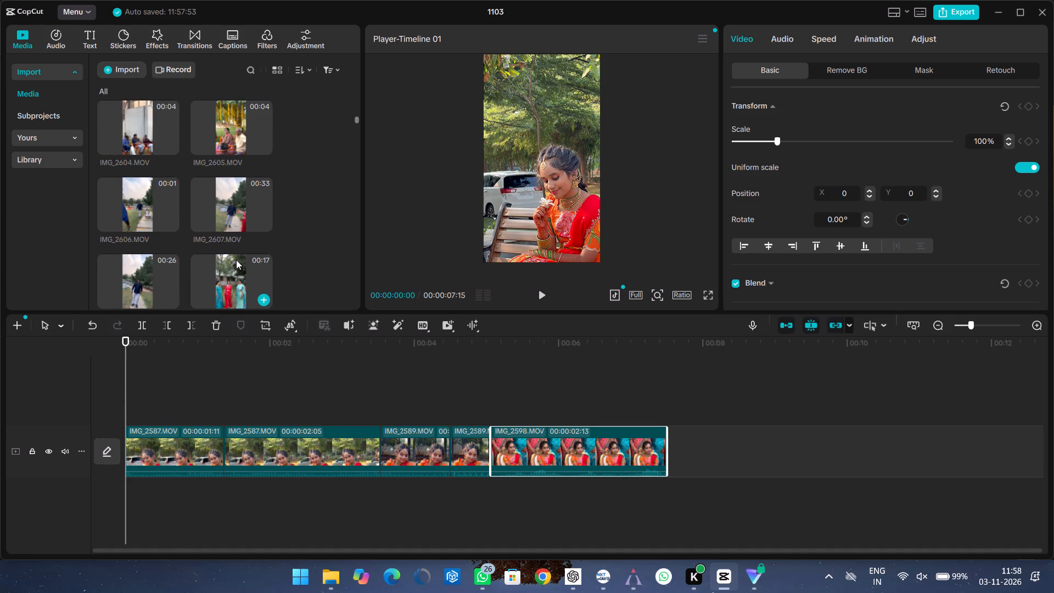
pyautogui.scroll(-1, 228, 245)
pyautogui.scroll(9, 228, 245)
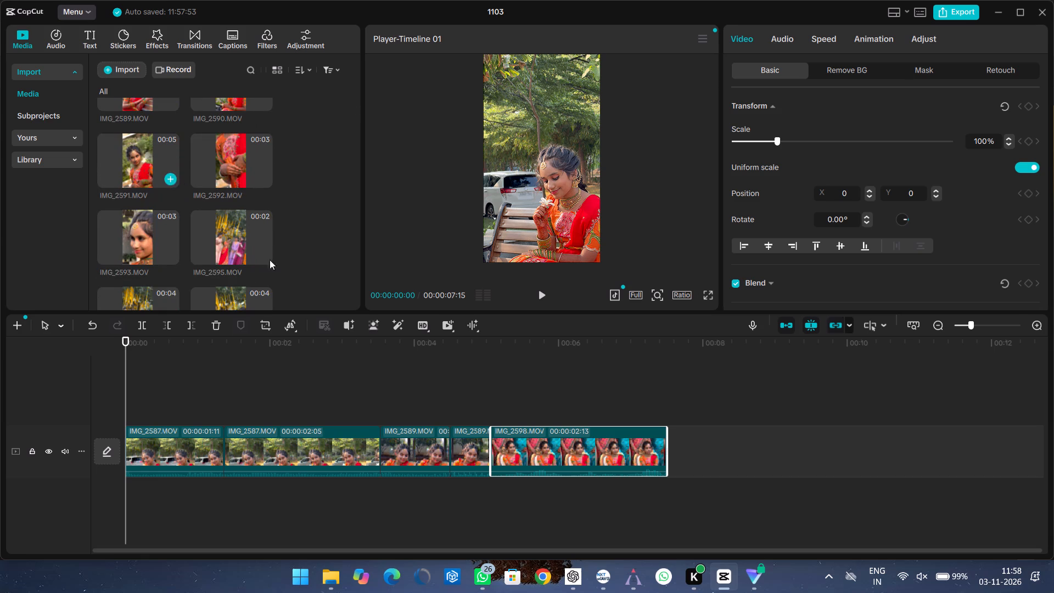
pyautogui.moveTo(125, 338); pyautogui.dragTo(1053, 500)
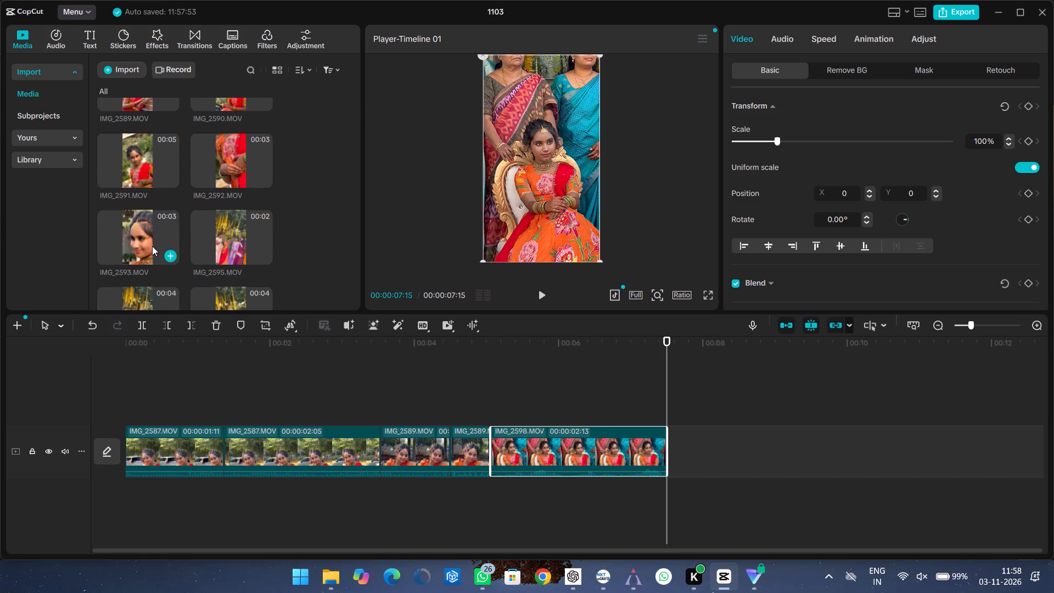
pyautogui.click(259, 178)
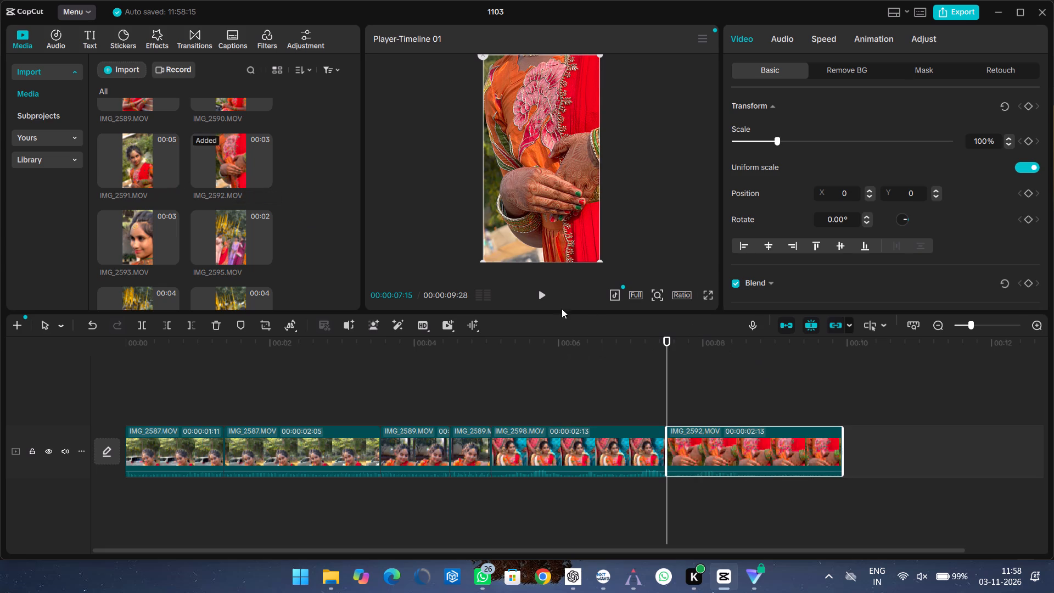
# Play back the timeline and return the playhead to its start.
pyautogui.click(540, 299)
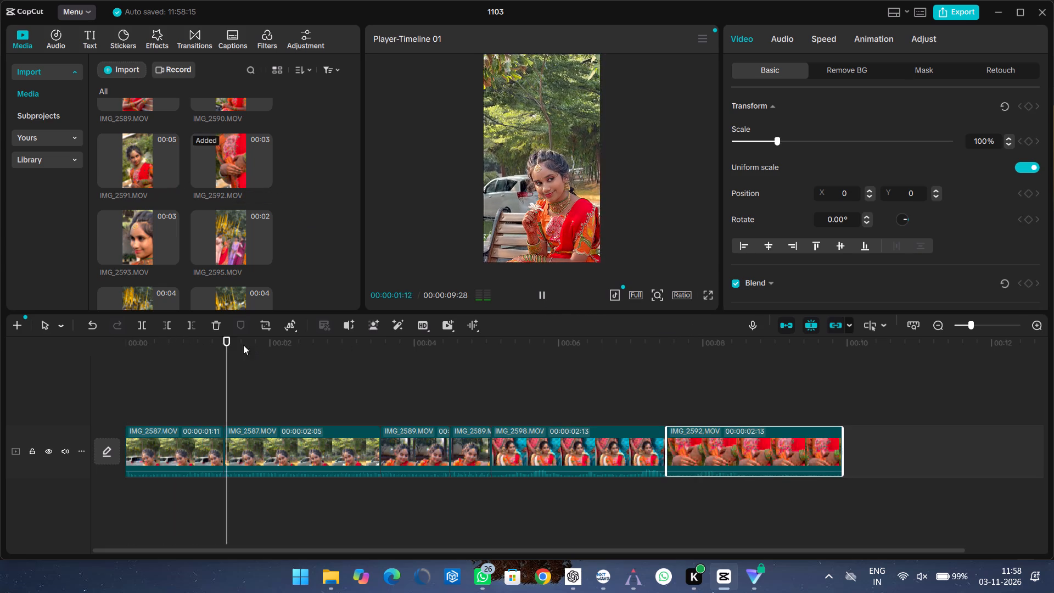
pyautogui.moveTo(237, 345); pyautogui.dragTo(60, 361)
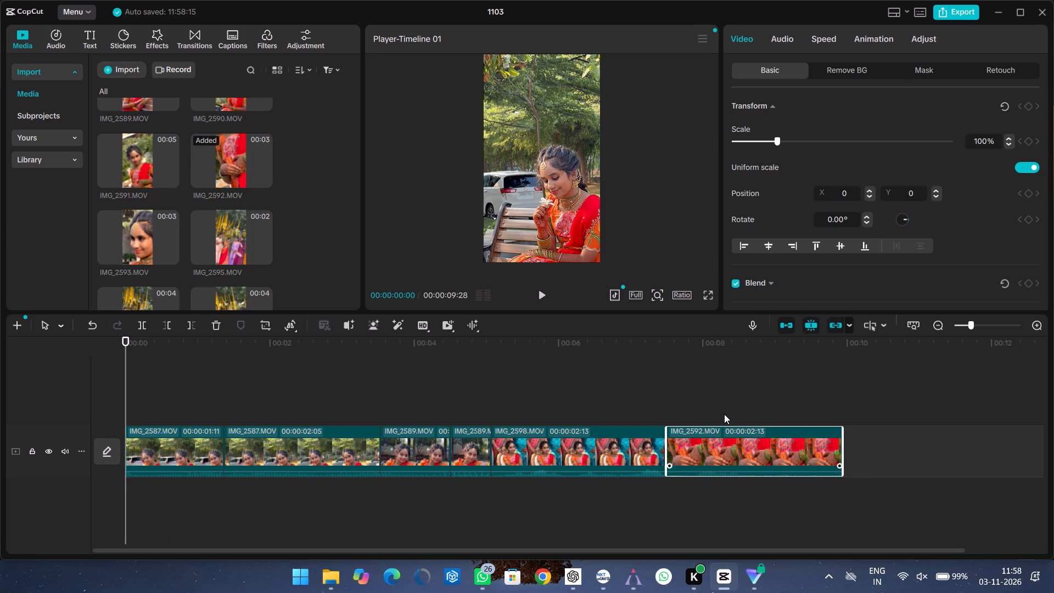
# Preview the imported clips IMG_2591.MOV, IMG_2592.MOV, IMG_2595.MOV, IMG_2593.MOV and IMG_2599.MOV as candidates for the next shot.
pyautogui.click(149, 155)
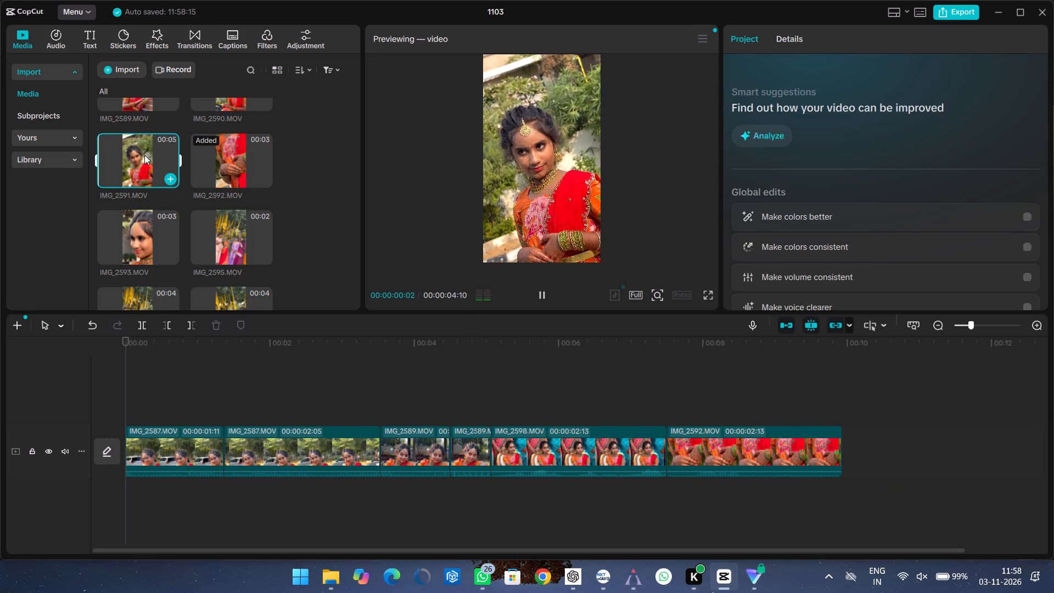
pyautogui.click(218, 147)
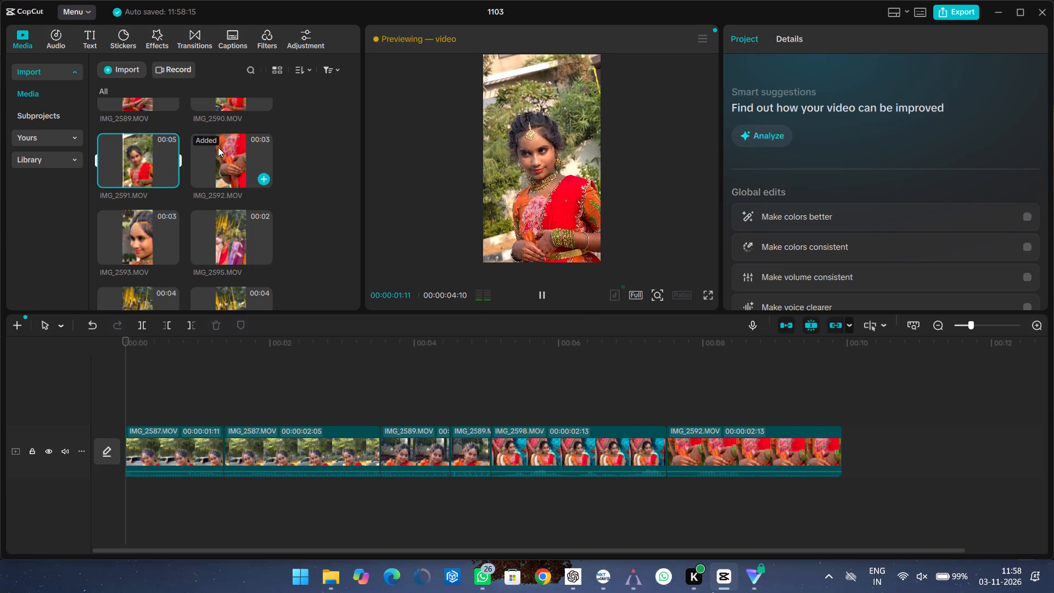
pyautogui.rightClick(229, 219)
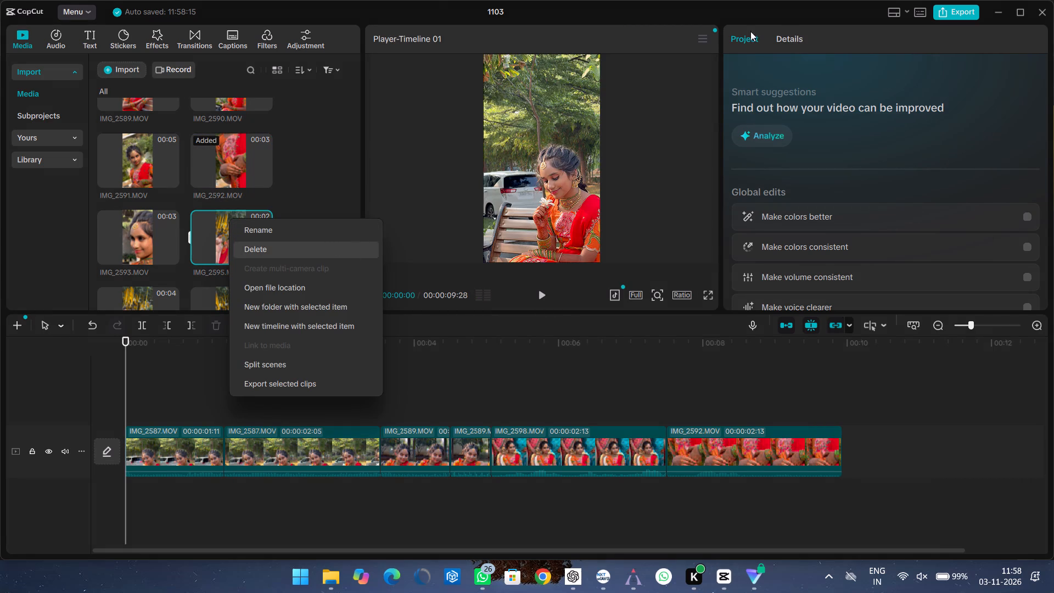
pyautogui.click(304, 132)
pyautogui.click(217, 227)
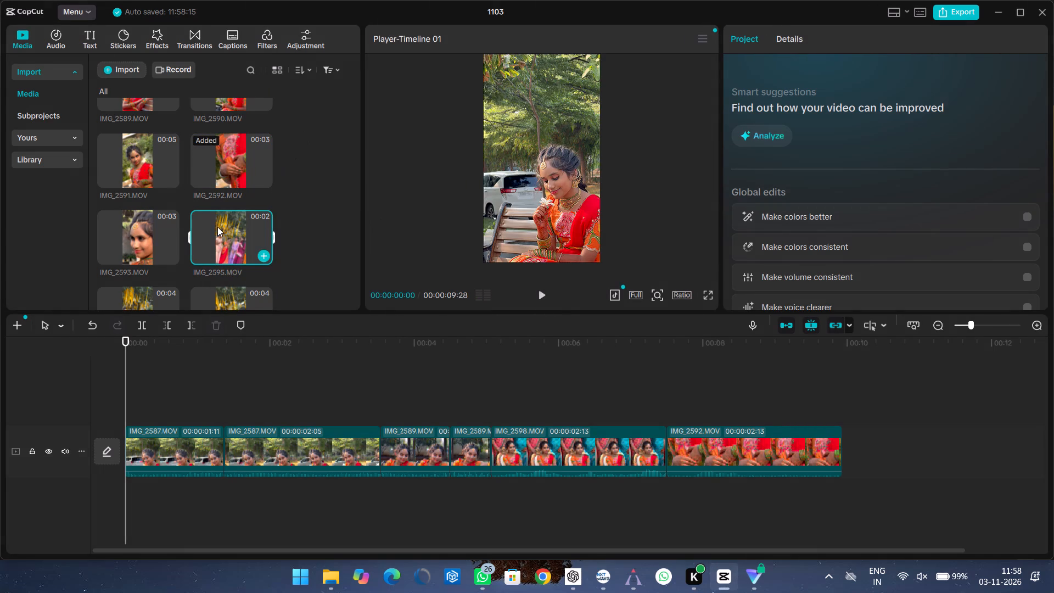
pyautogui.click(261, 142)
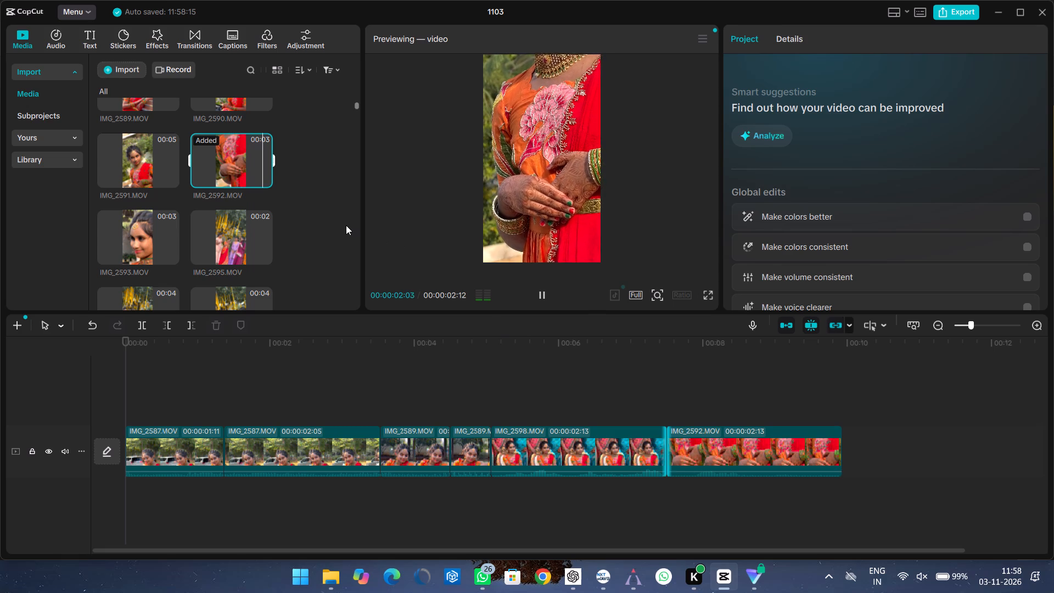
pyautogui.click(225, 156)
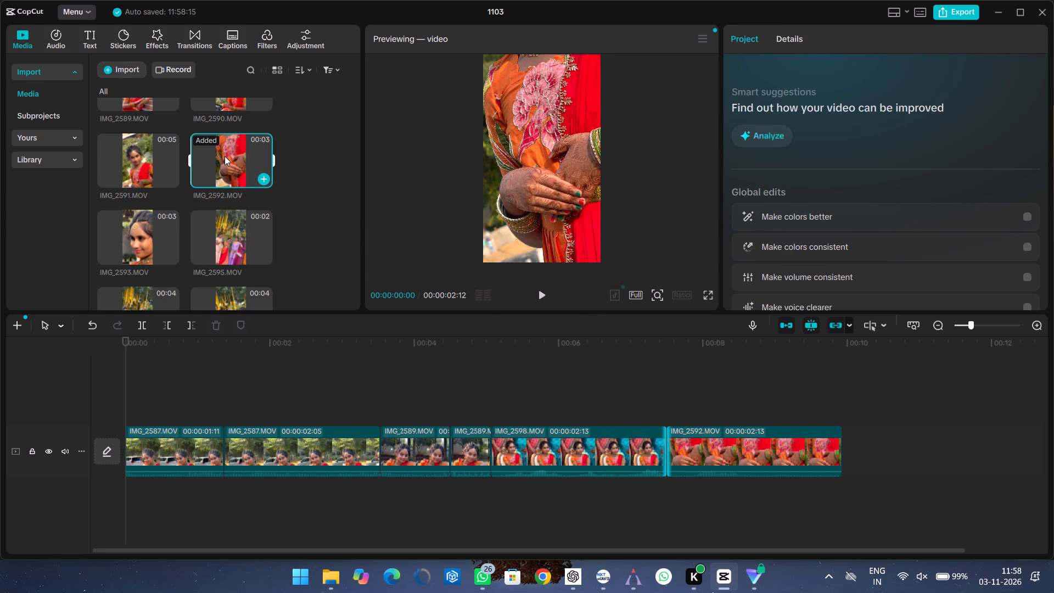
pyautogui.click(225, 156)
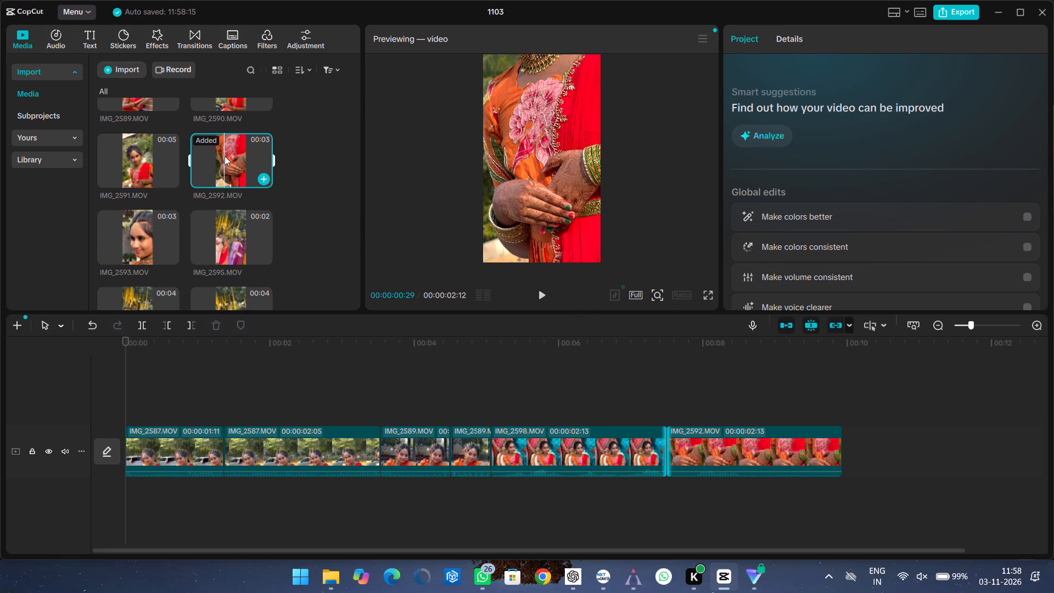
pyautogui.click(232, 230)
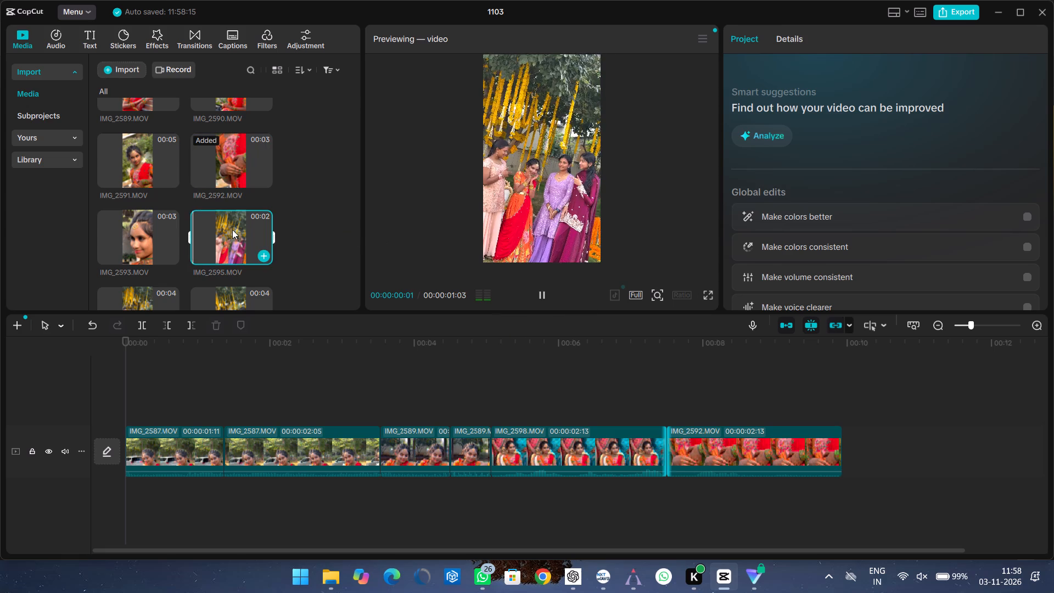
pyautogui.click(133, 244)
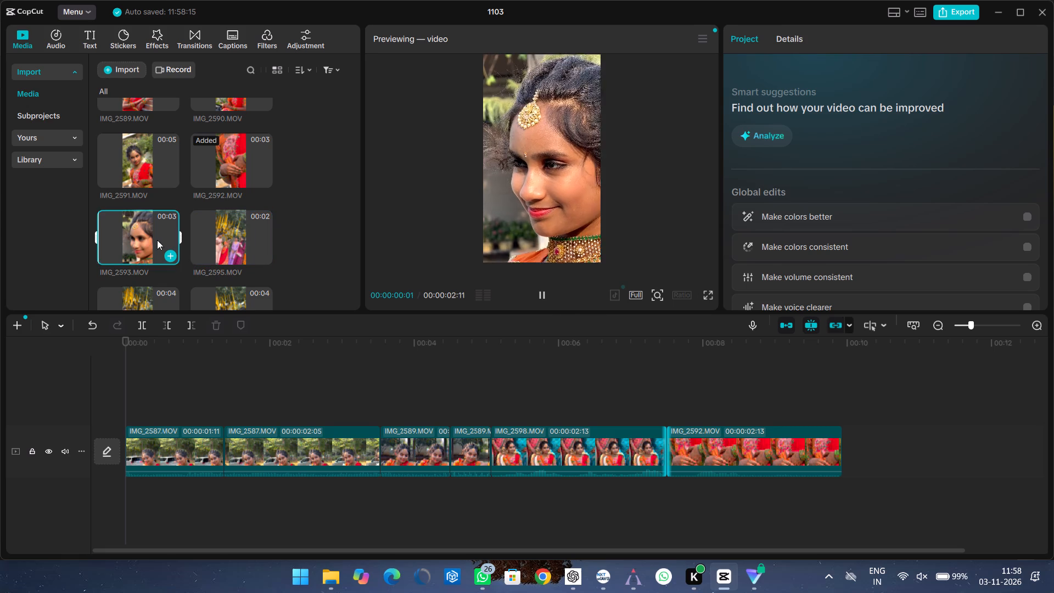
pyautogui.scroll(-2, 188, 222)
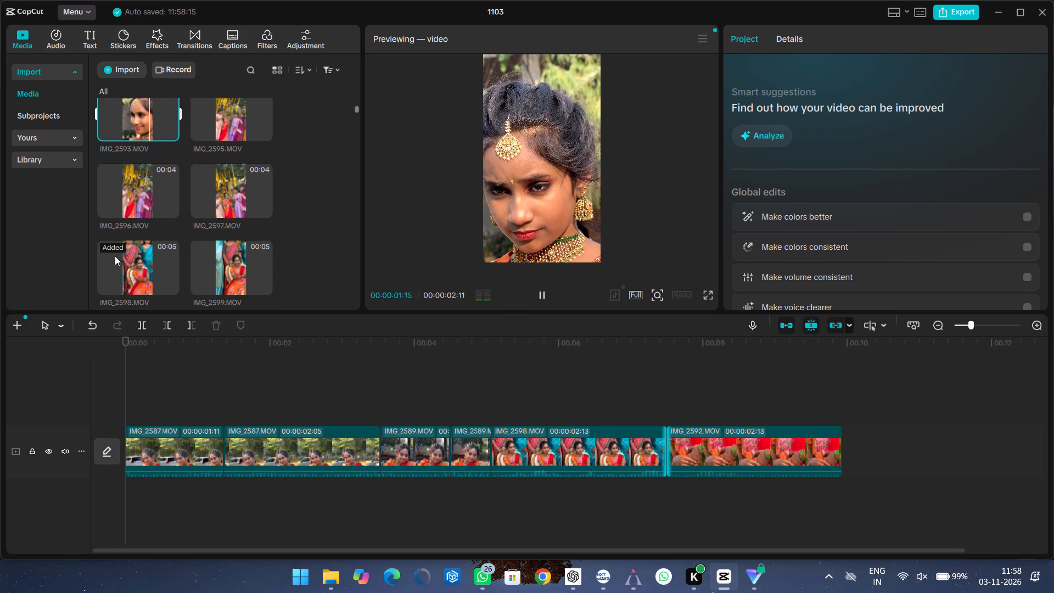
pyautogui.click(228, 267)
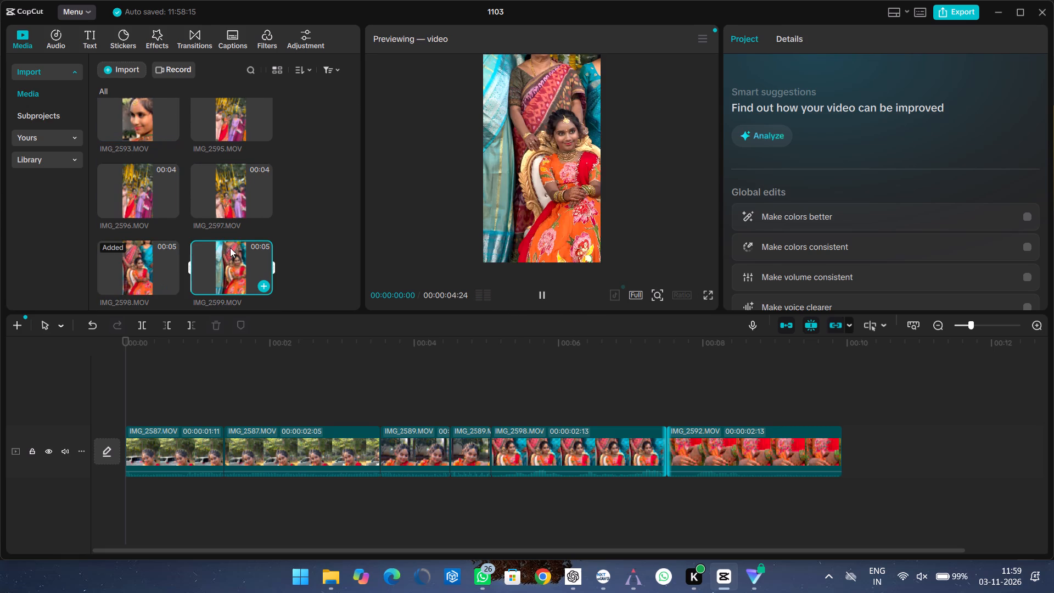
# Look through the rest of the imported media, from IMG_2600.MOV to the final MP4 files, for further clips to use.
pyautogui.scroll(-2, 230, 244)
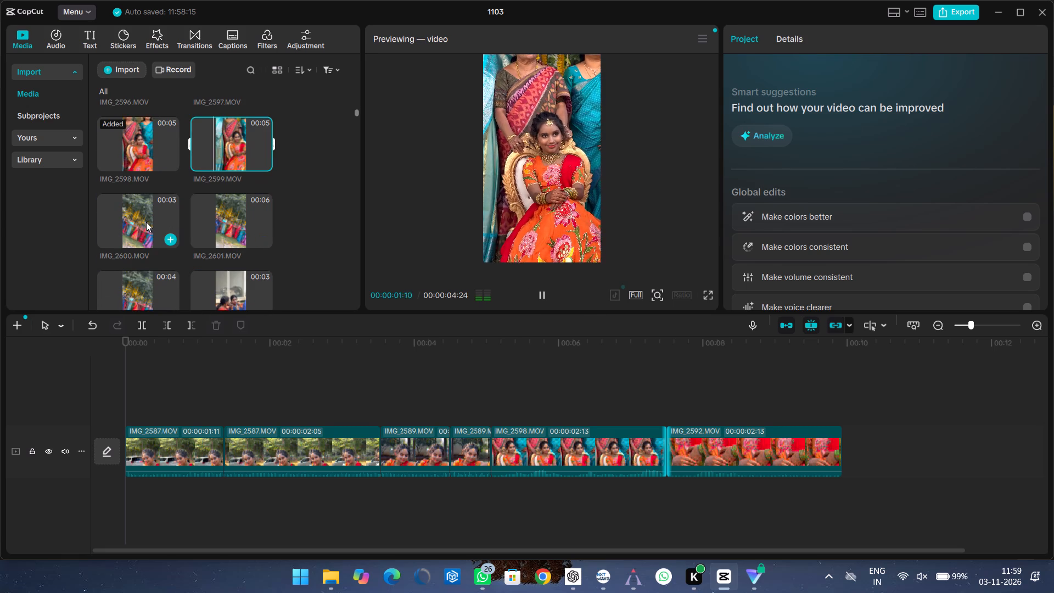
pyautogui.scroll(-1, 120, 180)
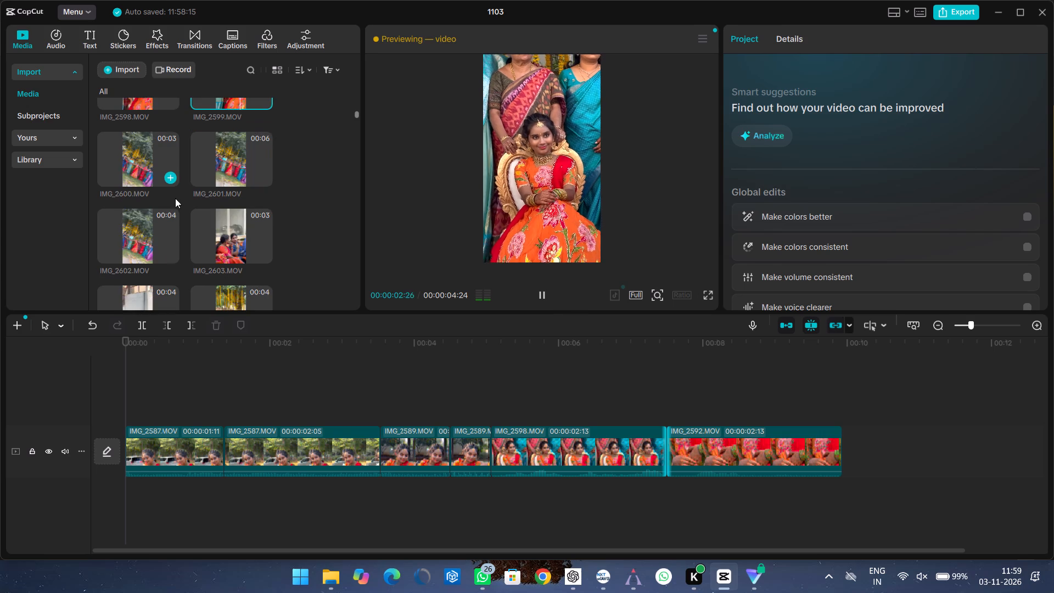
pyautogui.scroll(-7, 175, 198)
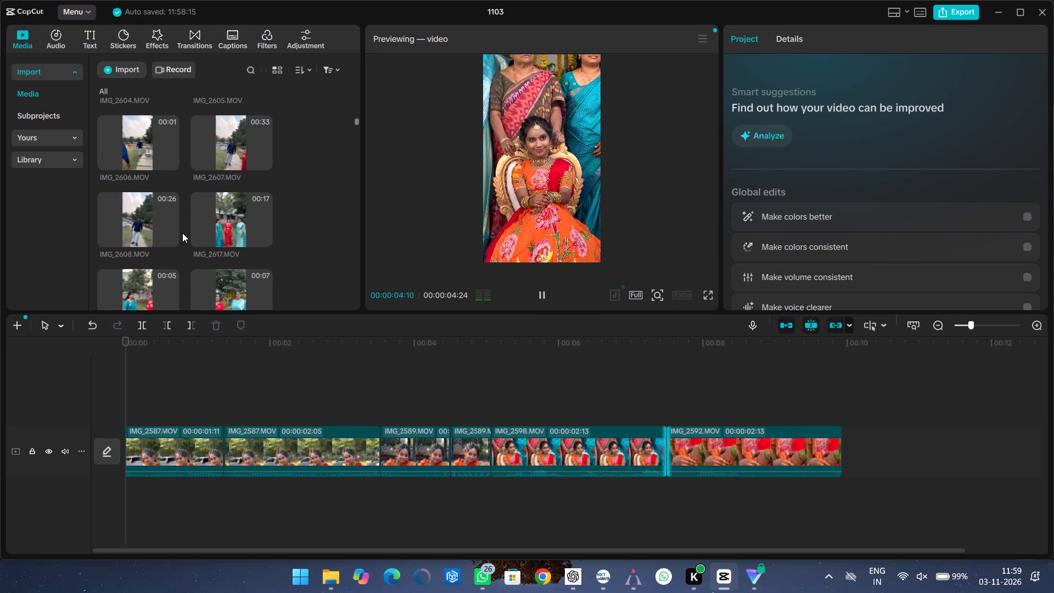
pyautogui.scroll(-6, 182, 233)
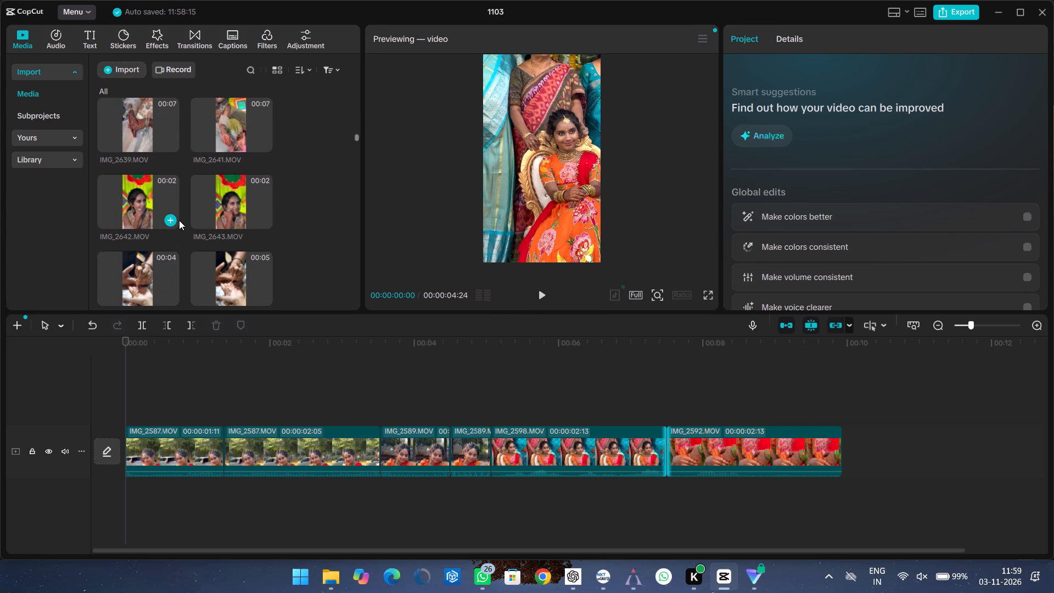
pyautogui.scroll(-5, 179, 220)
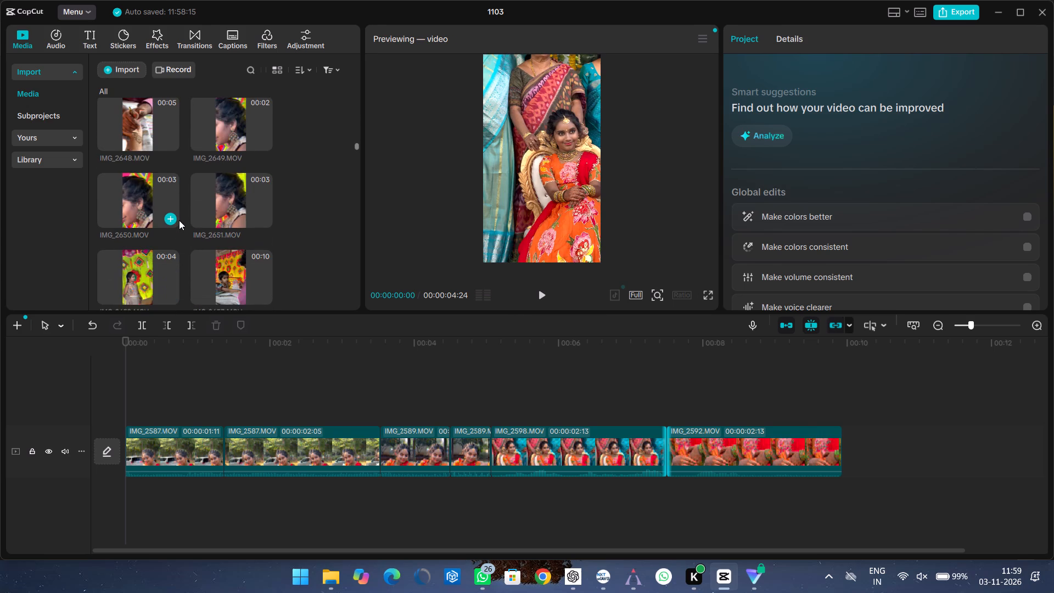
pyautogui.scroll(-4, 179, 220)
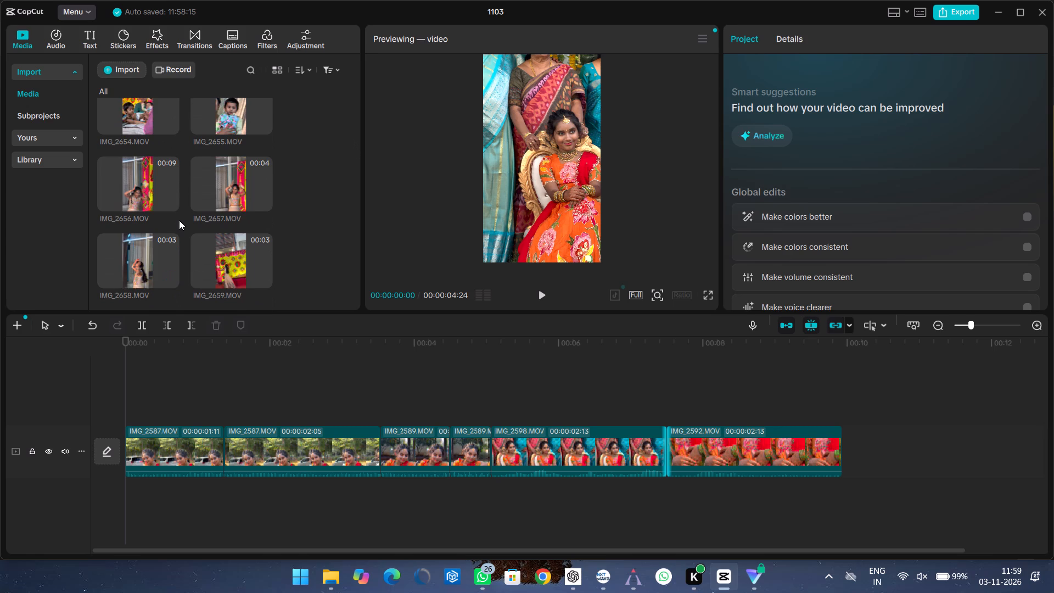
pyautogui.scroll(-6, 179, 220)
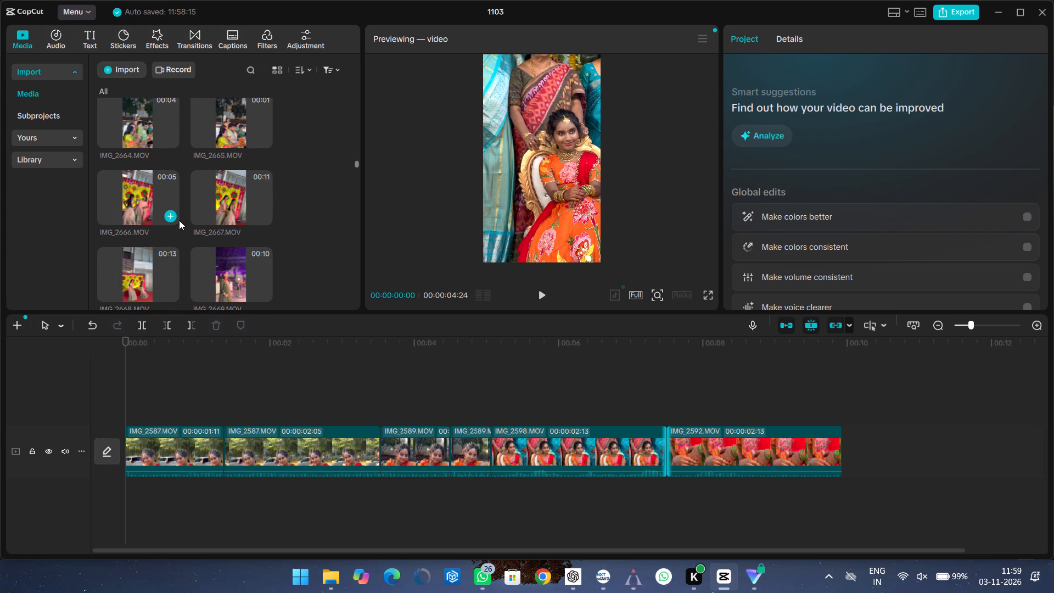
pyautogui.scroll(-4, 179, 220)
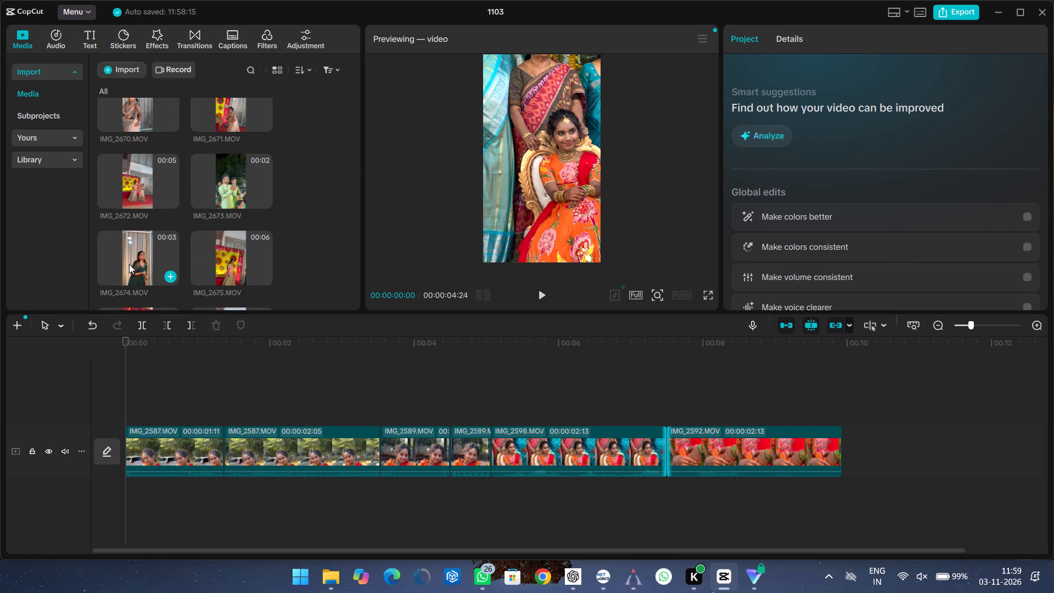
pyautogui.scroll(-9, 139, 249)
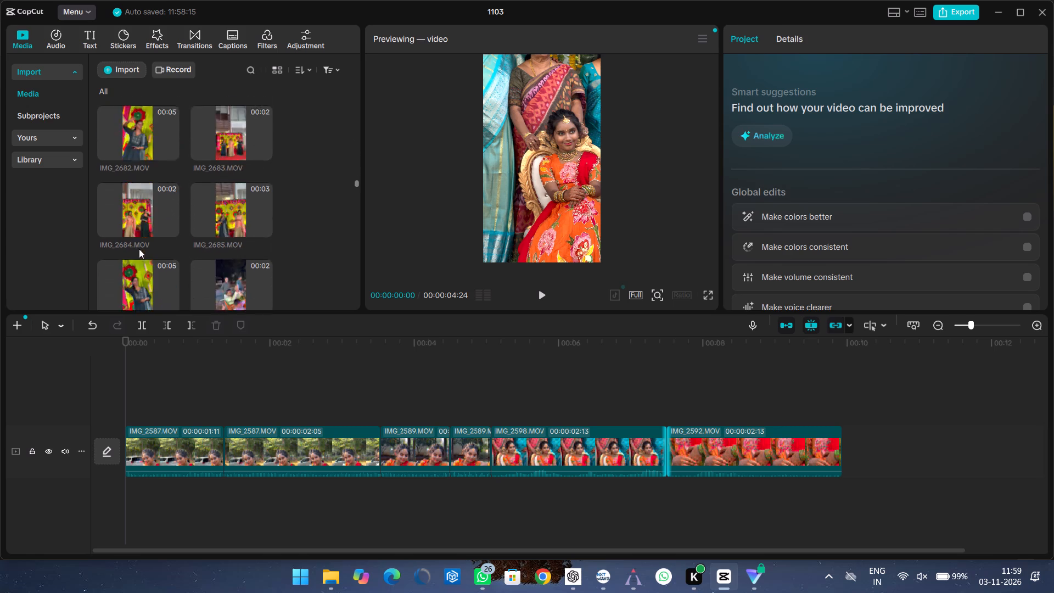
pyautogui.scroll(-3, 139, 249)
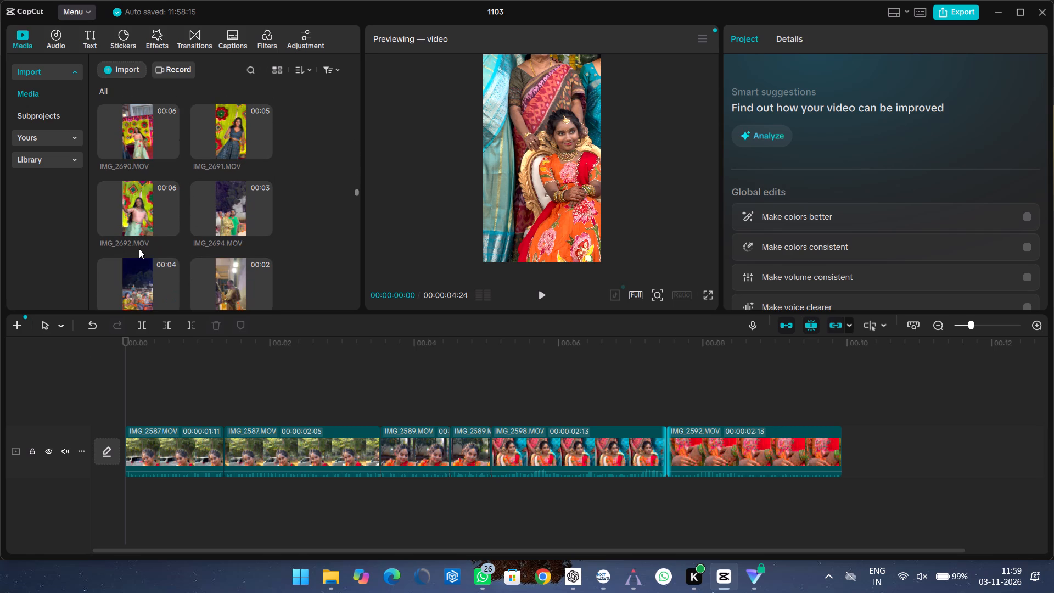
pyautogui.scroll(-9, 139, 249)
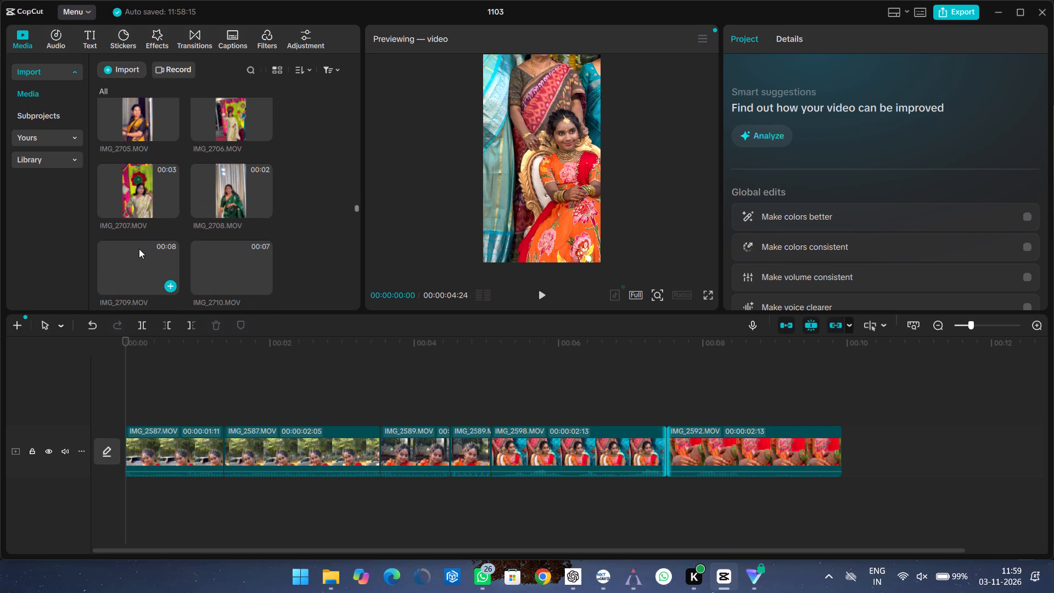
pyautogui.scroll(-4, 139, 249)
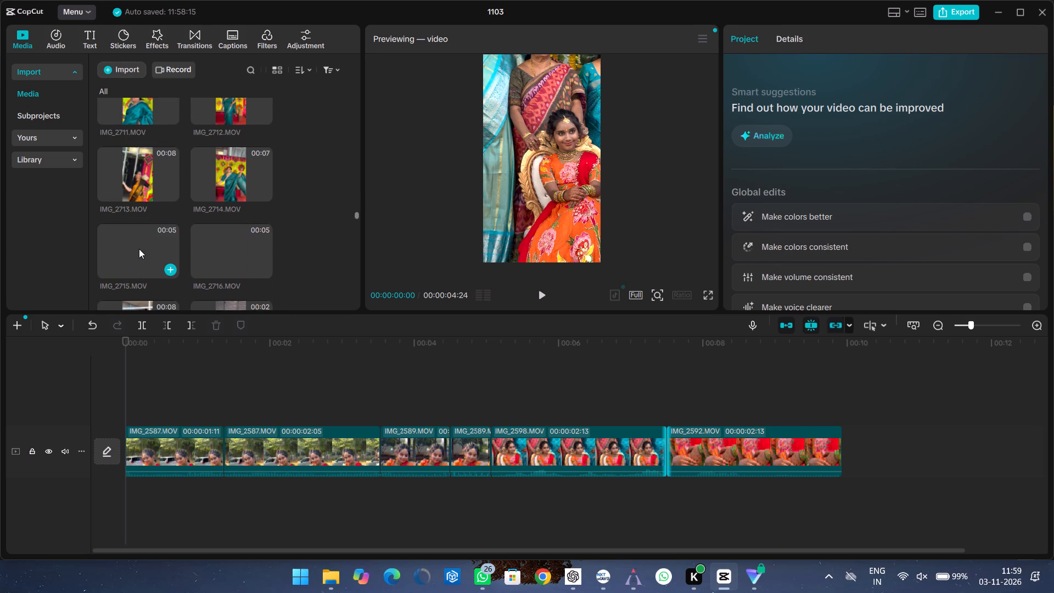
pyautogui.scroll(-2, 139, 249)
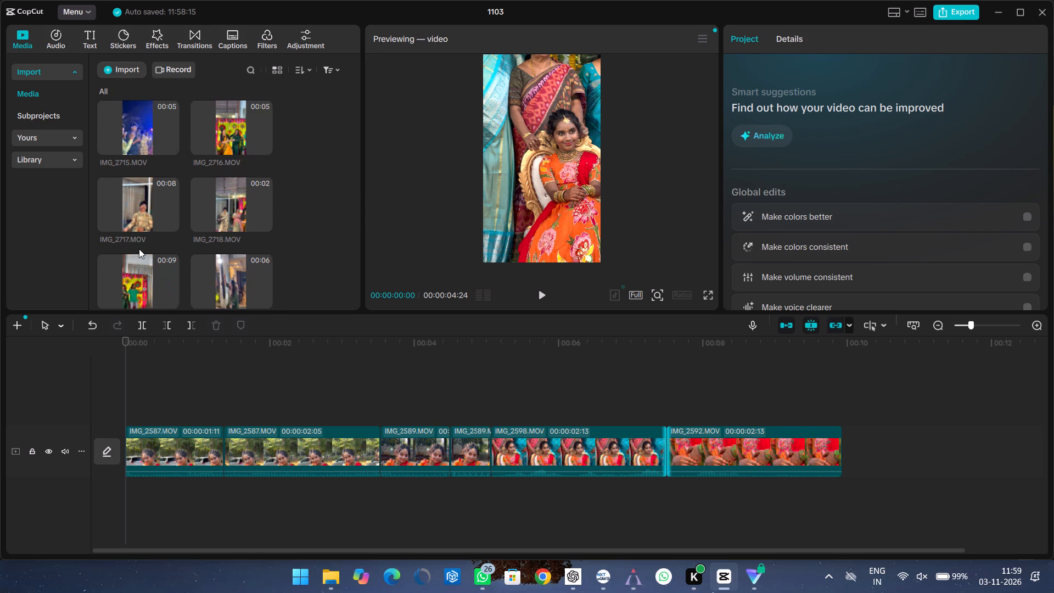
pyautogui.scroll(-3, 139, 249)
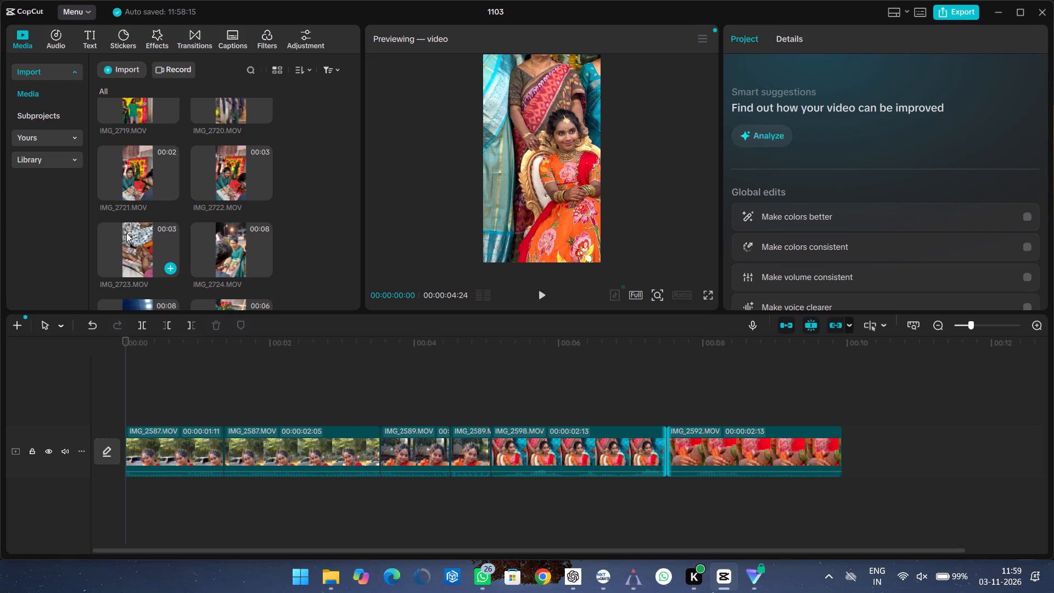
pyautogui.scroll(-15, 178, 274)
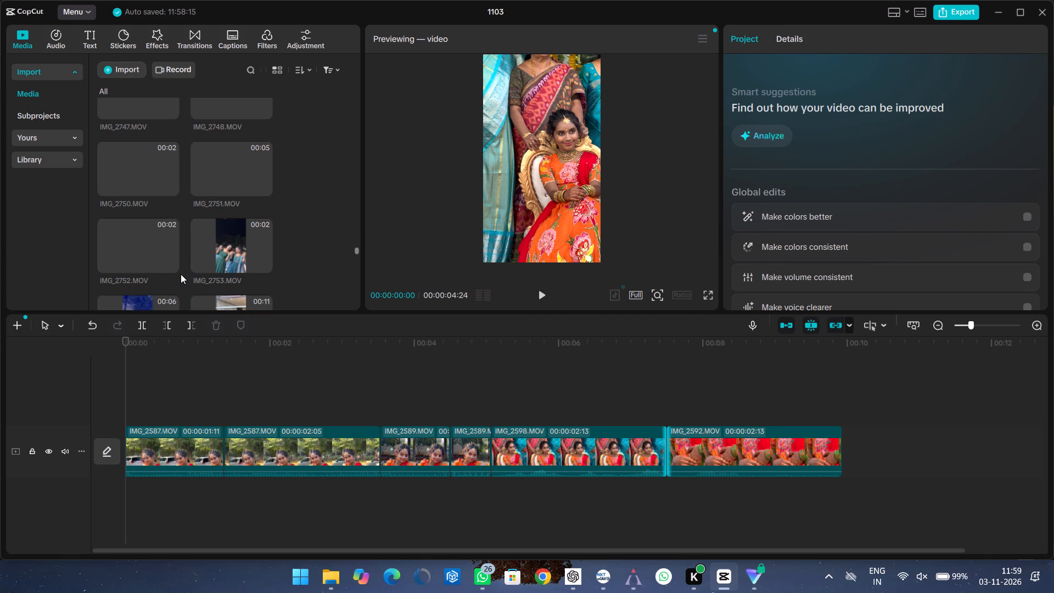
pyautogui.scroll(-7, 181, 274)
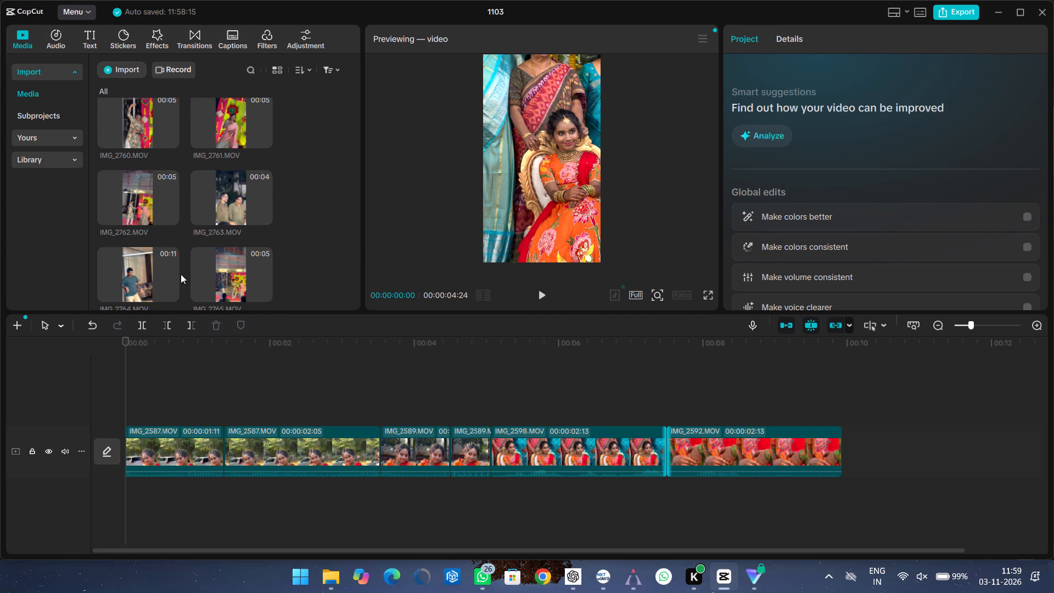
pyautogui.scroll(-11, 181, 274)
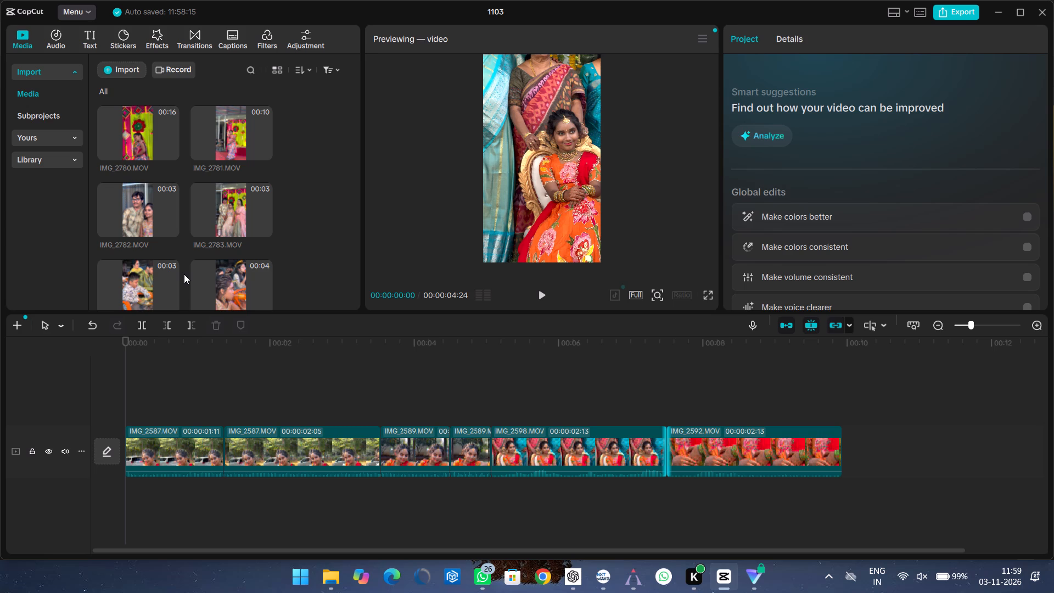
pyautogui.scroll(-6, 234, 247)
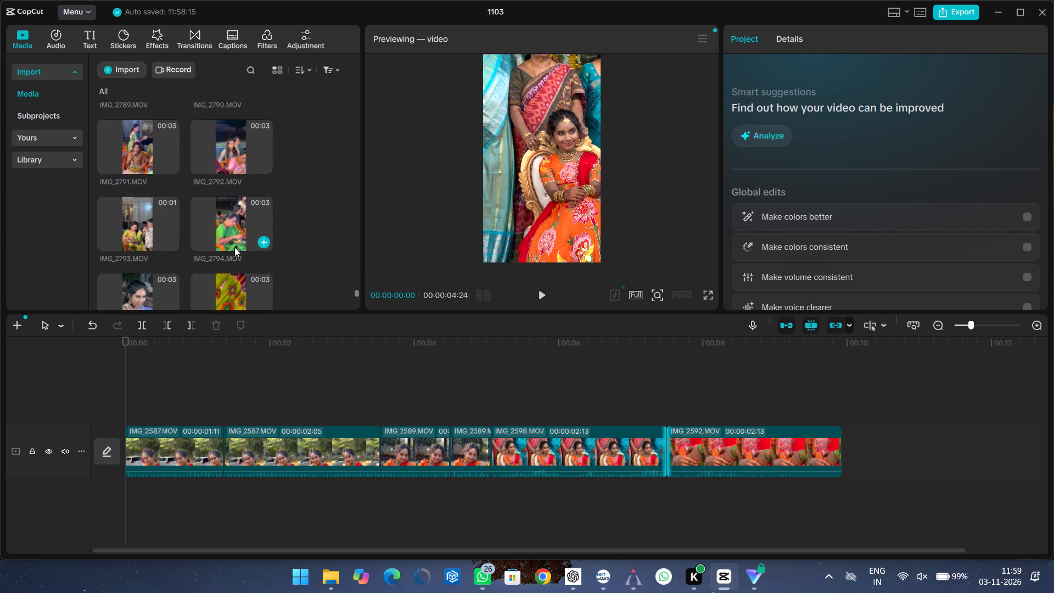
pyautogui.scroll(-8, 234, 247)
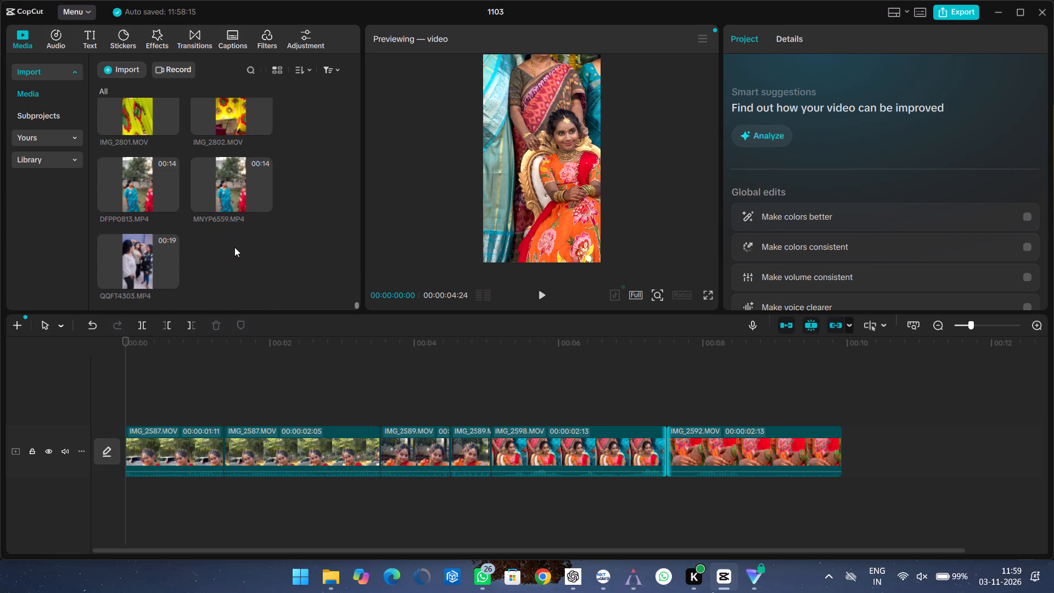
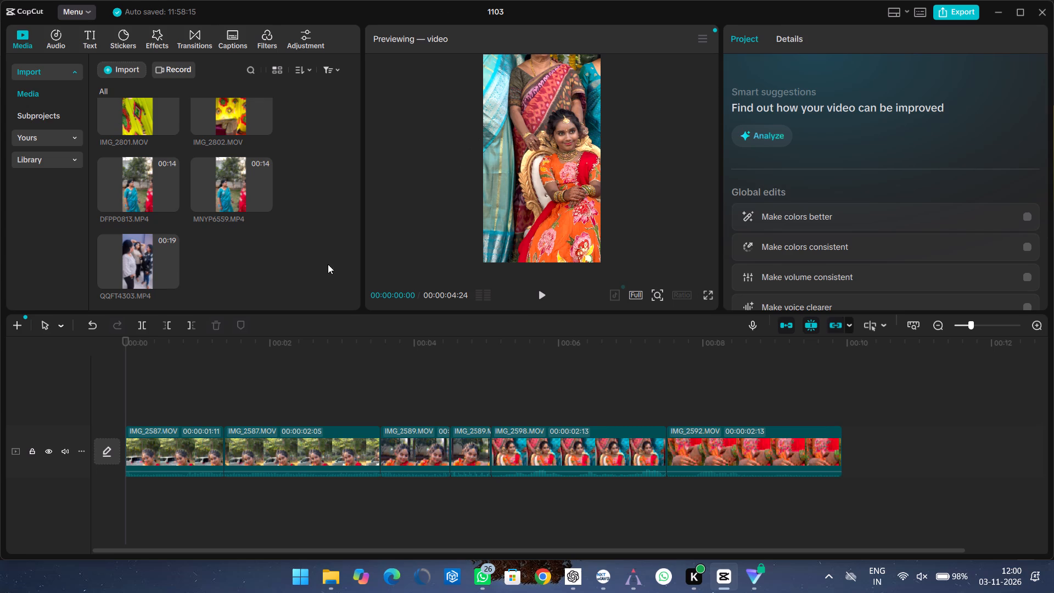
# Look back through the imported media from the final MP4 files up to the early clips around IMG_2596.MOV.
pyautogui.scroll(7, 229, 216)
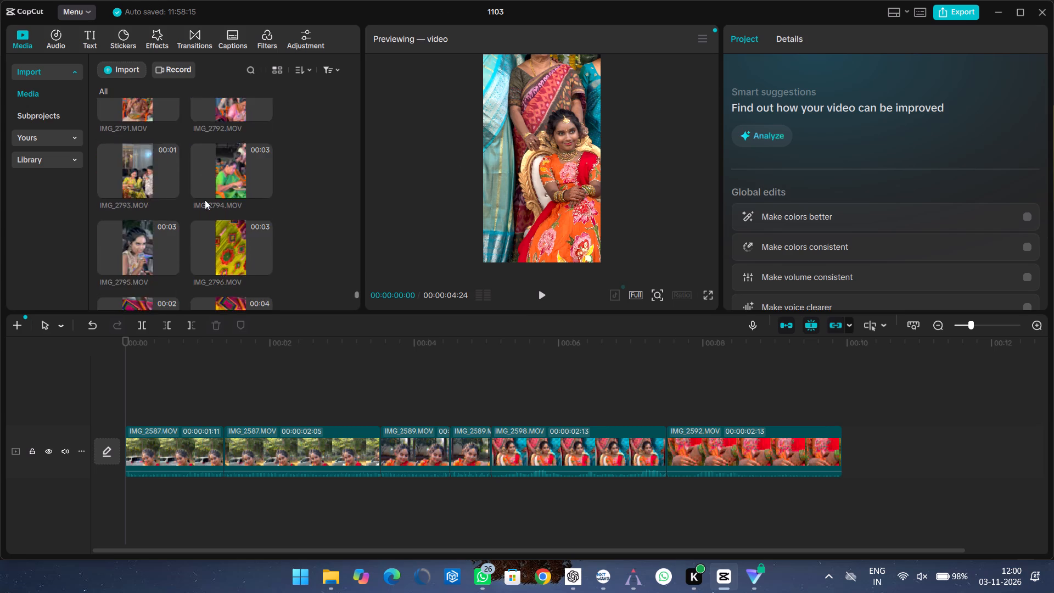
pyautogui.scroll(20, 205, 200)
pyautogui.scroll(5, 205, 200)
pyautogui.scroll(-1, 194, 187)
pyautogui.scroll(3, 194, 187)
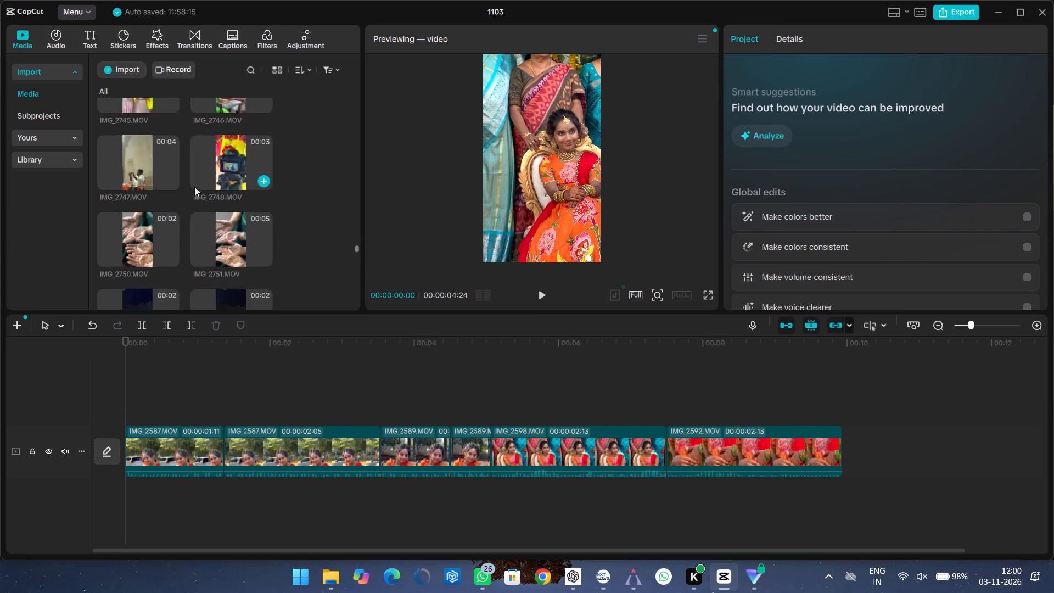
pyautogui.scroll(20, 194, 187)
pyautogui.scroll(8, 194, 187)
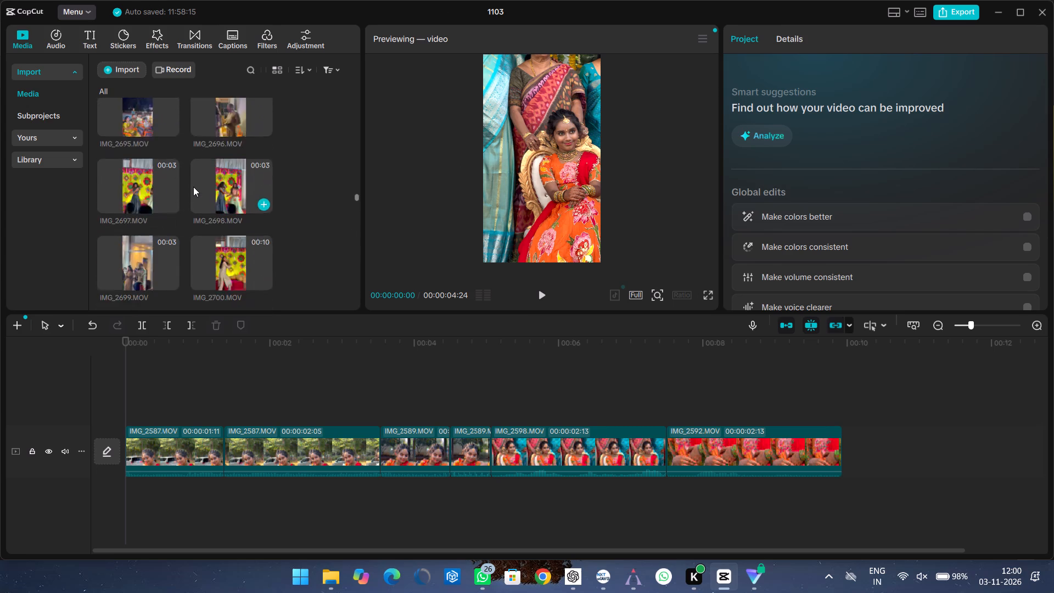
pyautogui.scroll(18, 193, 187)
pyautogui.scroll(-1, 193, 187)
pyautogui.scroll(7, 193, 187)
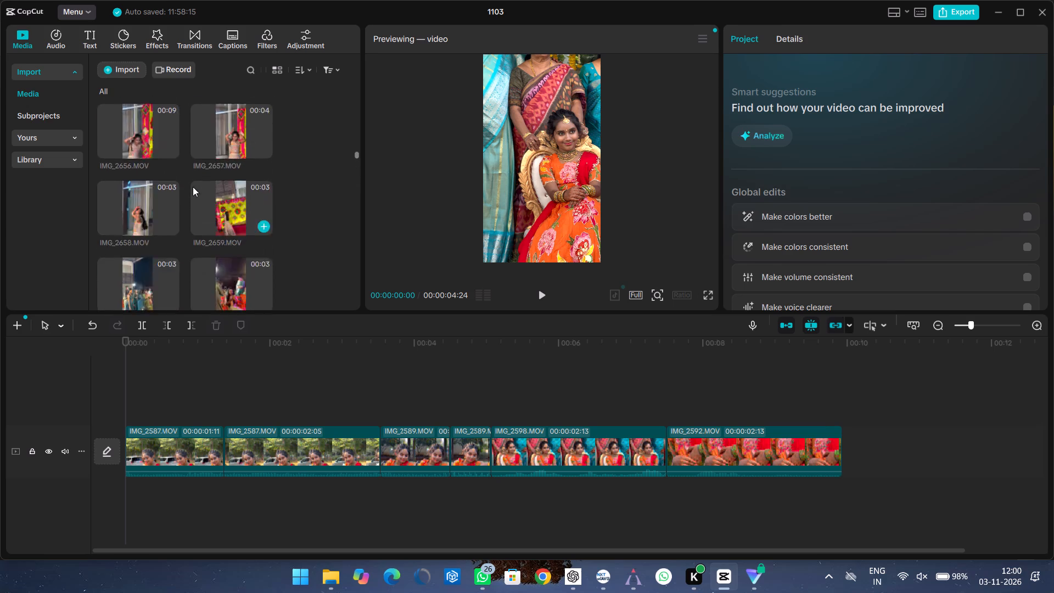
pyautogui.scroll(11, 193, 187)
pyautogui.scroll(-1, 192, 187)
pyautogui.scroll(7, 192, 187)
pyautogui.scroll(-1, 192, 187)
pyautogui.scroll(2, 192, 187)
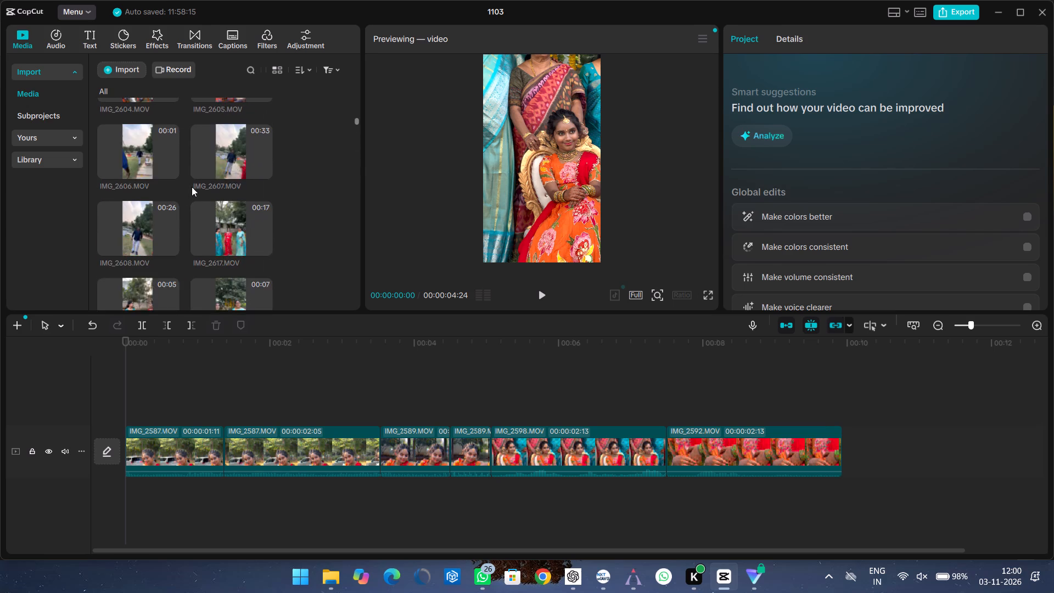
pyautogui.scroll(11, 192, 187)
pyautogui.scroll(-5, 189, 192)
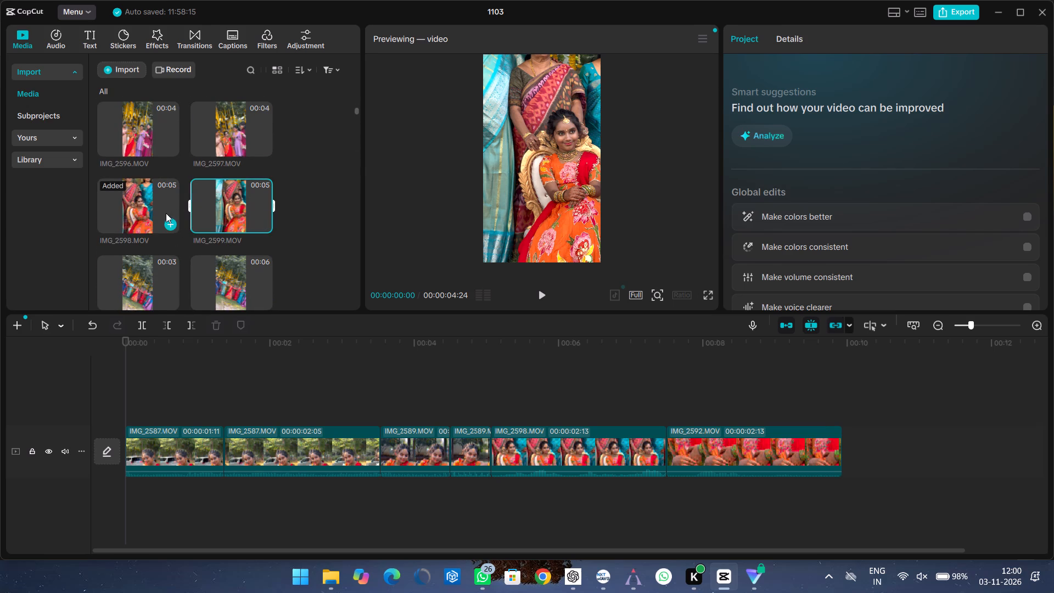
# Preview the early clips IMG_2598.MOV, IMG_2597.MOV, IMG_2596.MOV, IMG_2588.MOV, IMG_2590.MOV and IMG_2589.MOV as candidate shots.
pyautogui.click(166, 212)
pyautogui.click(222, 139)
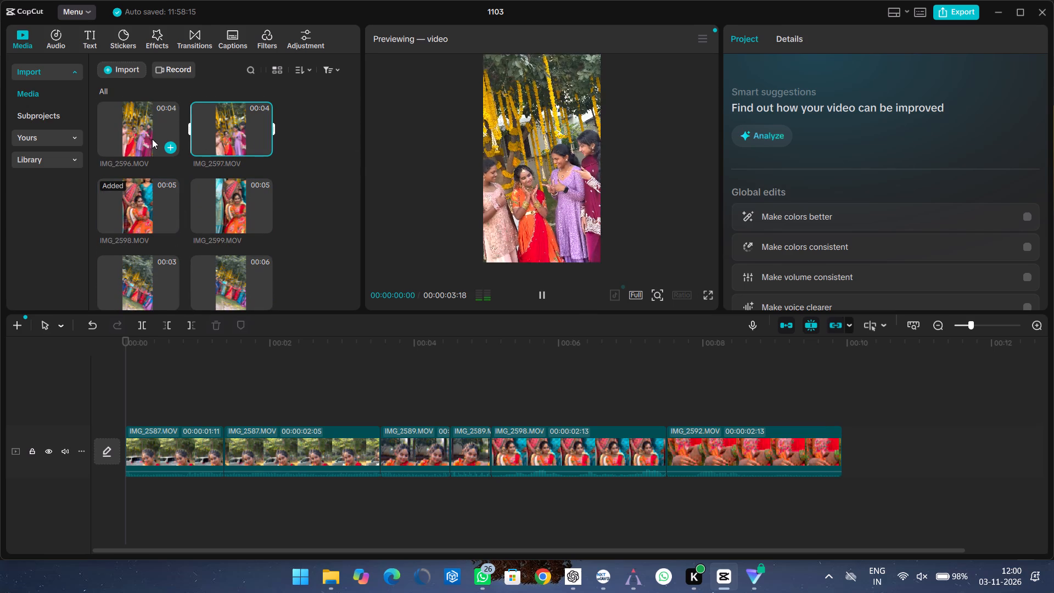
pyautogui.click(139, 133)
pyautogui.scroll(6, 205, 174)
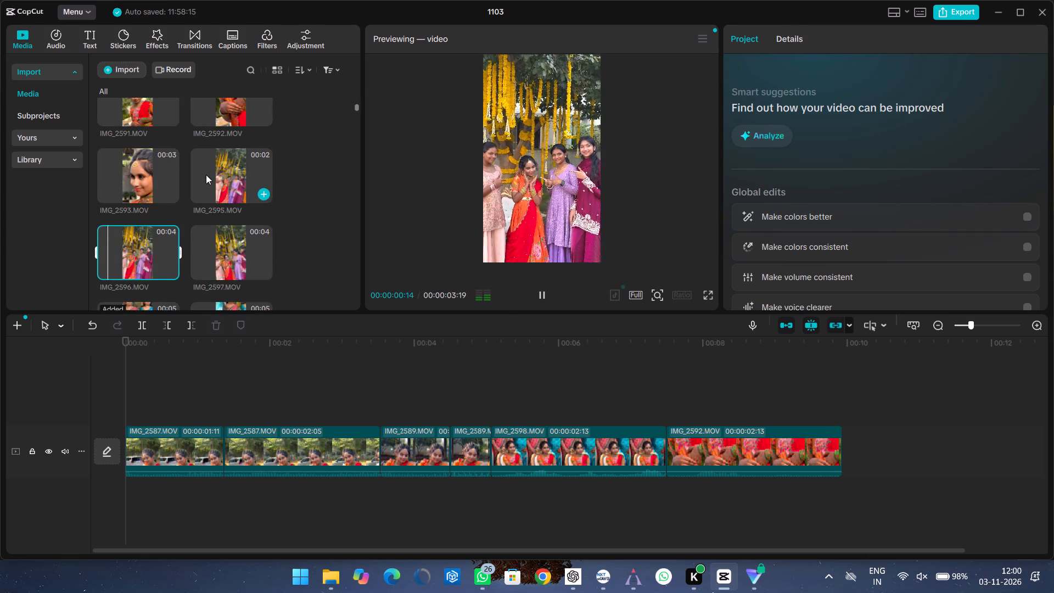
pyautogui.scroll(1, 210, 176)
pyautogui.click(155, 142)
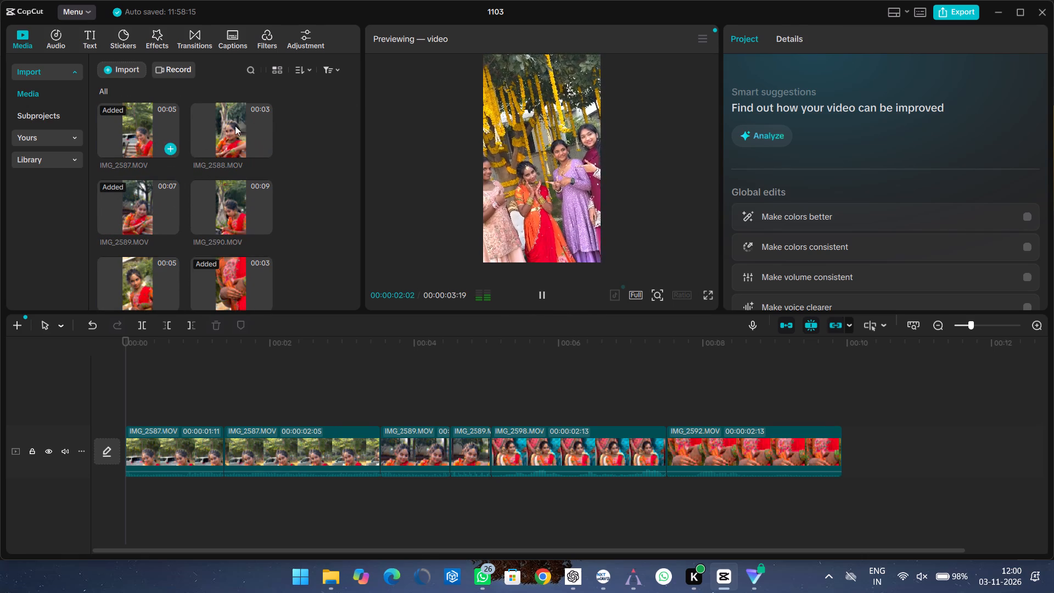
pyautogui.click(240, 131)
pyautogui.click(229, 206)
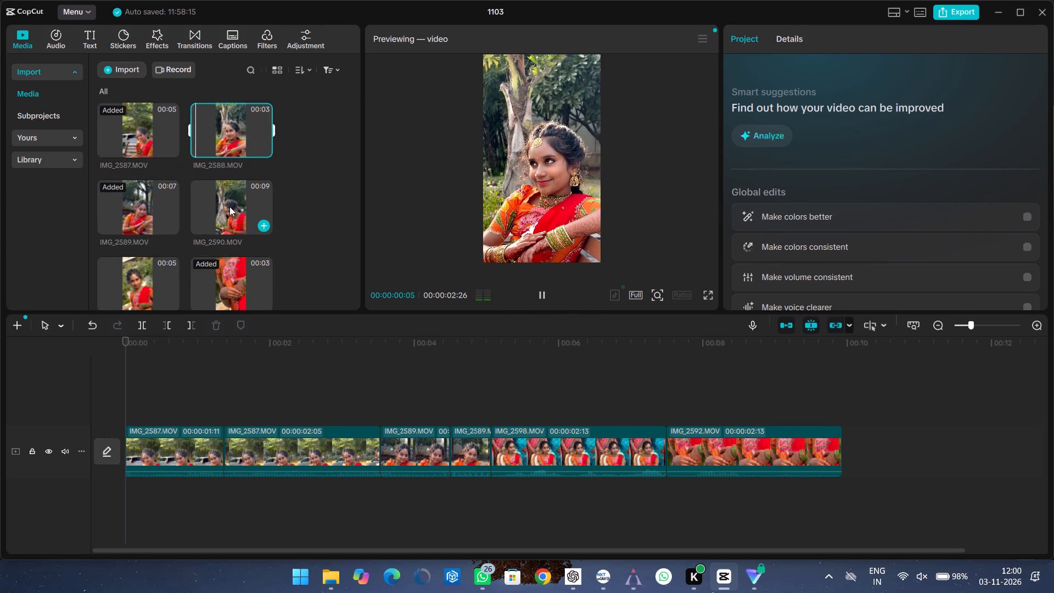
pyautogui.click(149, 212)
# Browse onward through the imported media and preview the decoration and henna clips IMG_2633.MOV, IMG_2635.MOV, IMG_2645.MOV and IMG_2647.MOV.
pyautogui.scroll(-1, 195, 168)
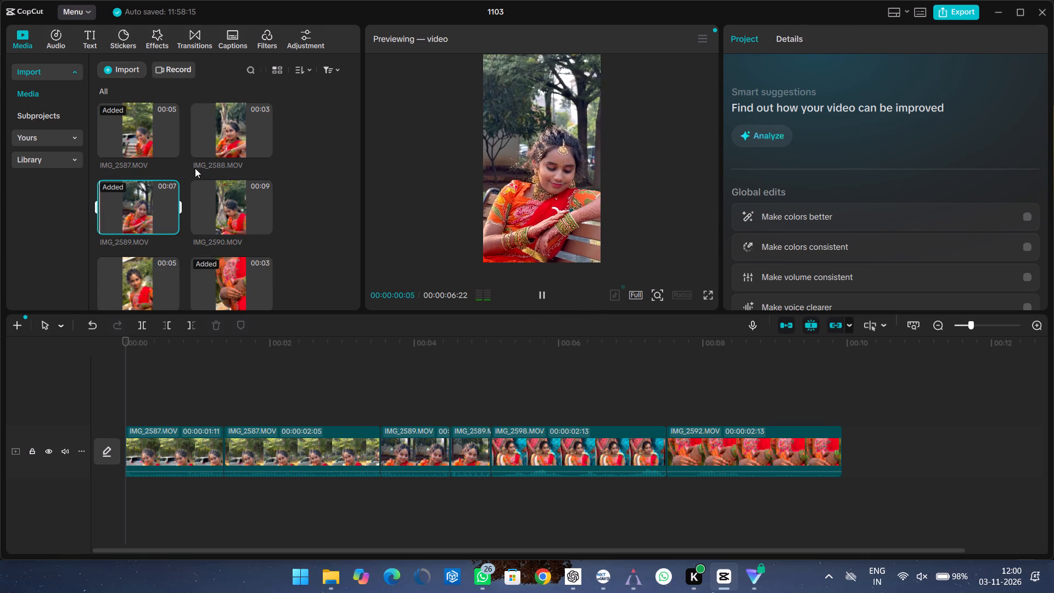
pyautogui.scroll(-6, 195, 168)
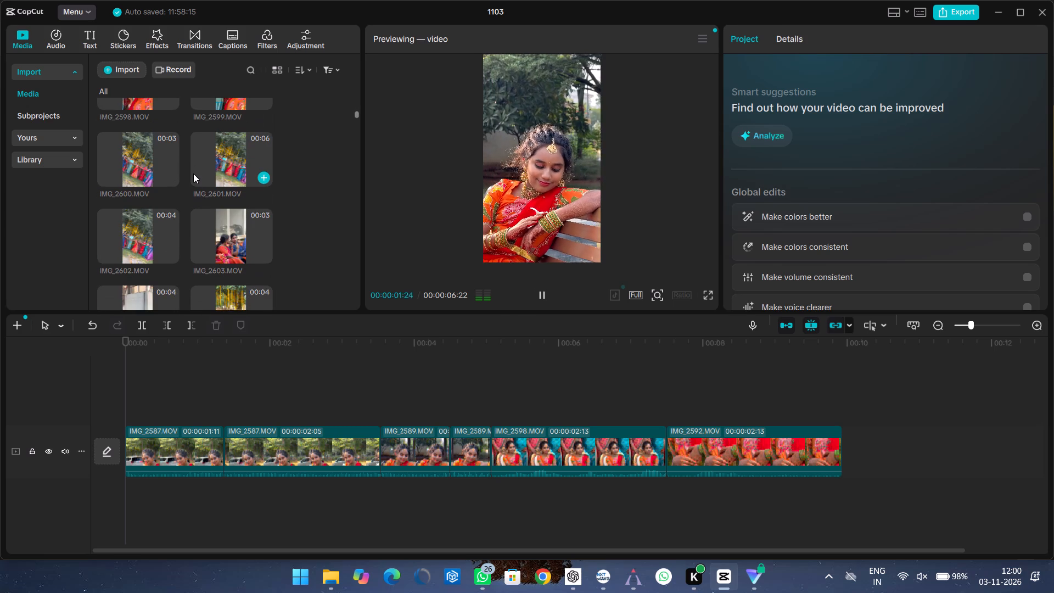
pyautogui.scroll(-3, 193, 174)
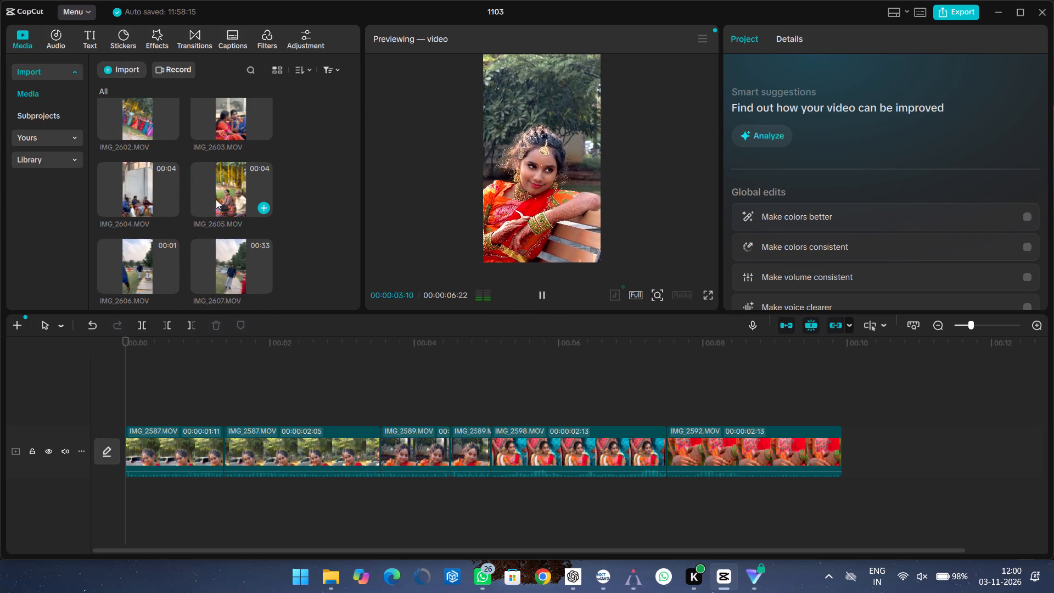
pyautogui.scroll(-6, 216, 199)
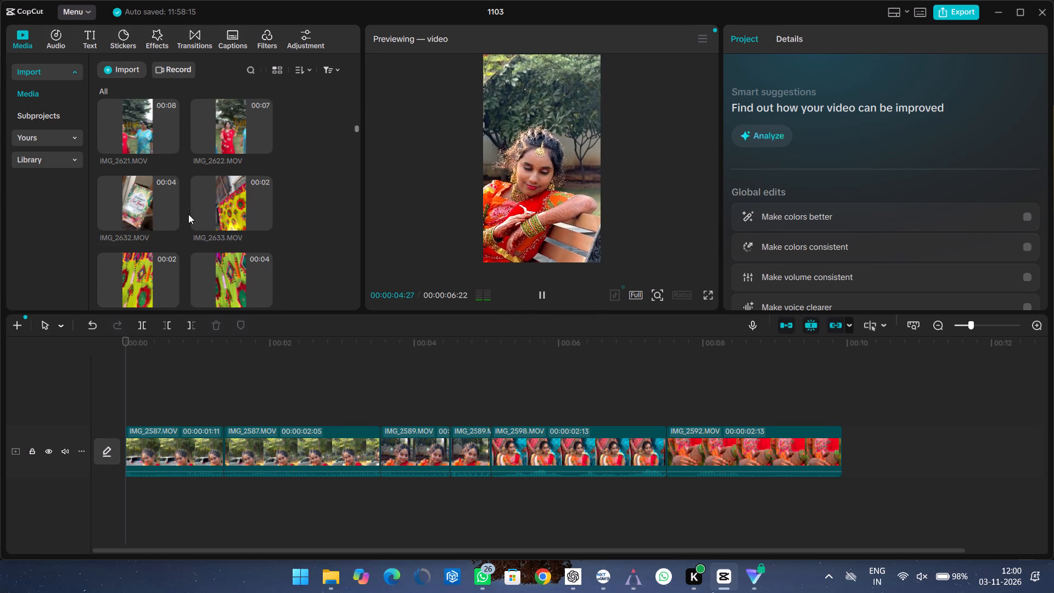
pyautogui.click(220, 160)
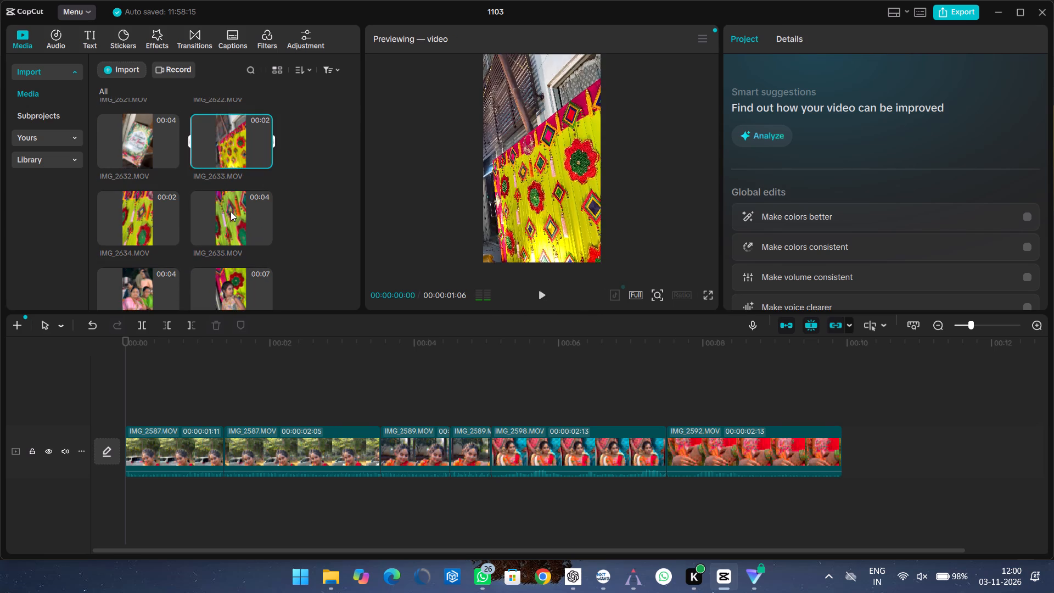
pyautogui.click(229, 212)
pyautogui.scroll(-6, 192, 213)
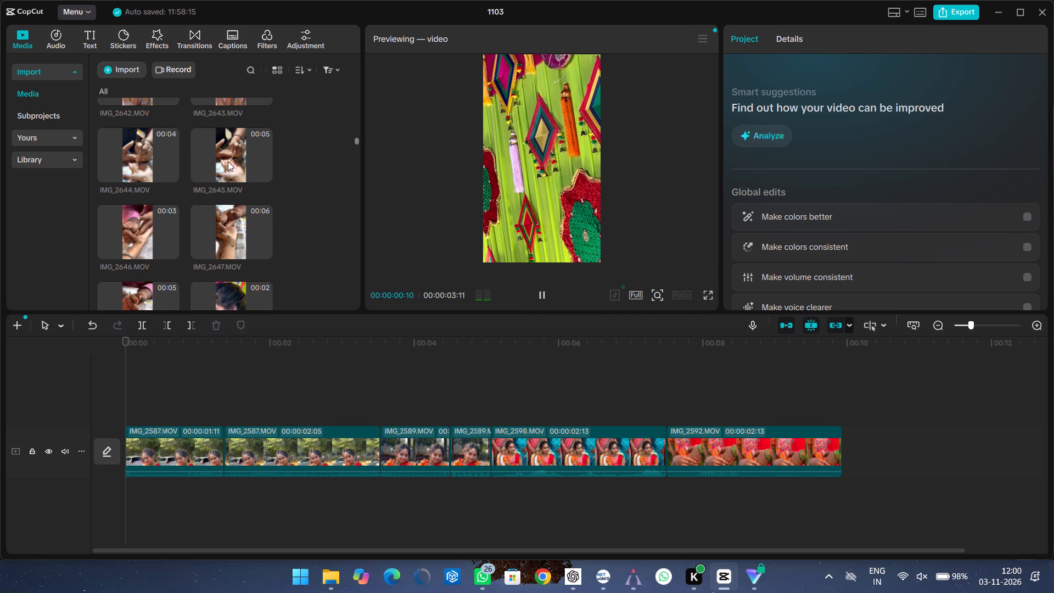
pyautogui.click(228, 161)
pyautogui.click(222, 216)
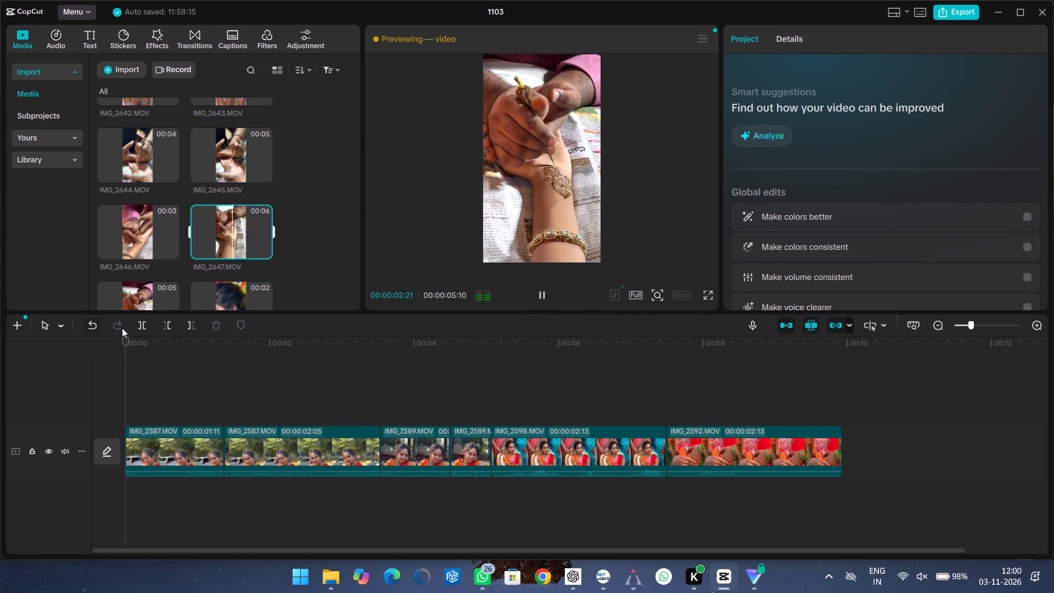
# Move the IMG_2592.MOV clip from the end of the timeline to its start, before the first IMG_2587.MOV clip.
pyautogui.click(120, 351)
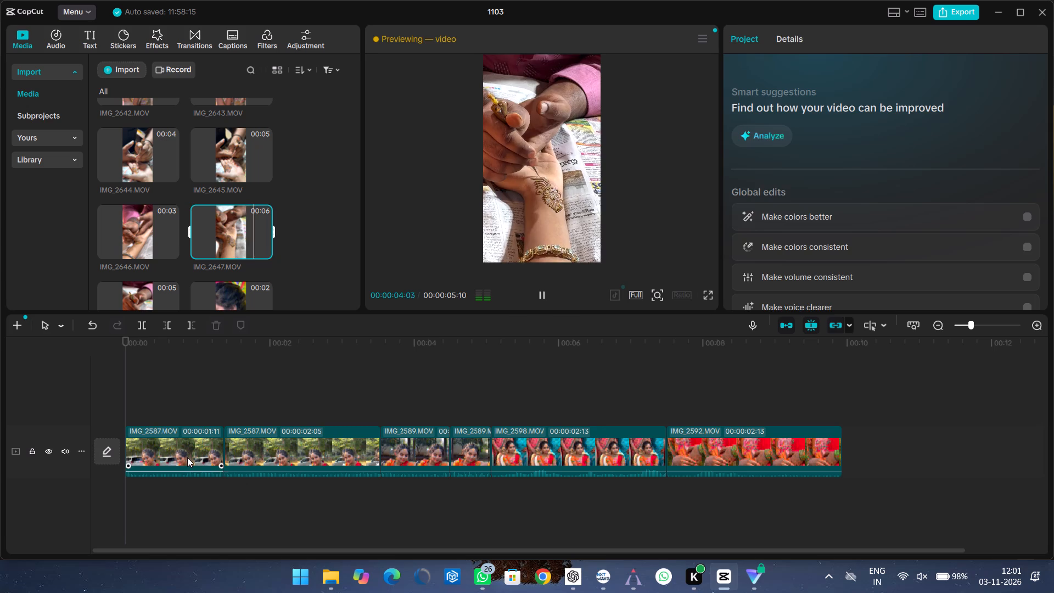
pyautogui.click(187, 457)
pyautogui.click(304, 450)
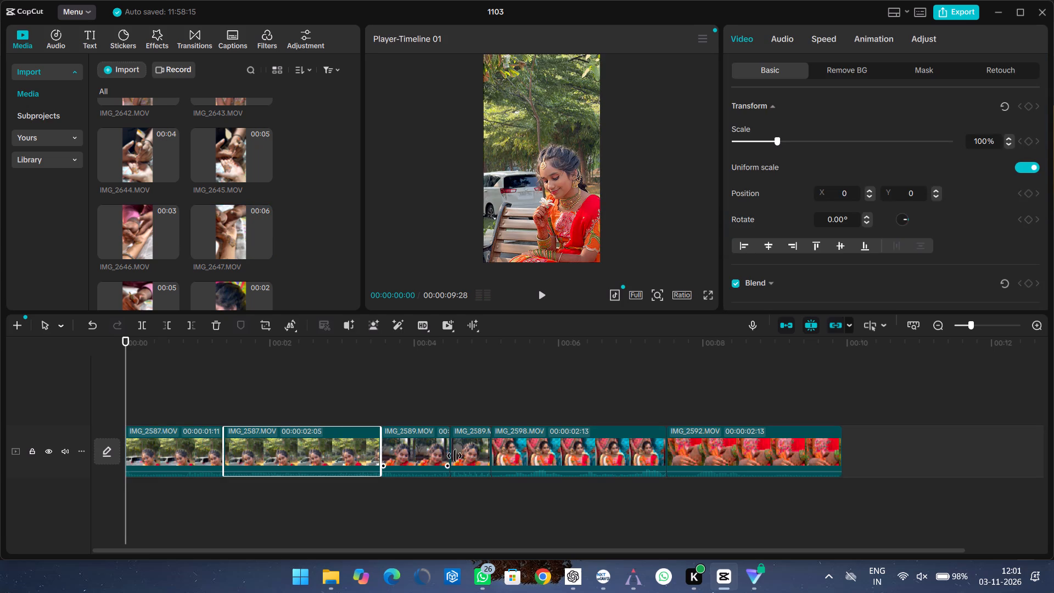
pyautogui.click(424, 454)
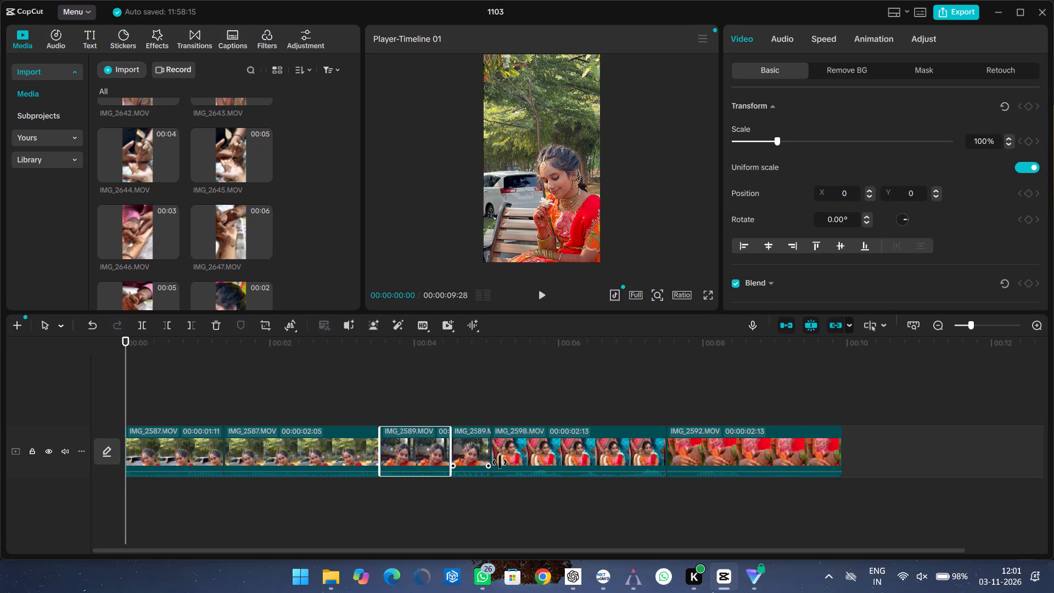
pyautogui.click(510, 460)
pyautogui.click(694, 460)
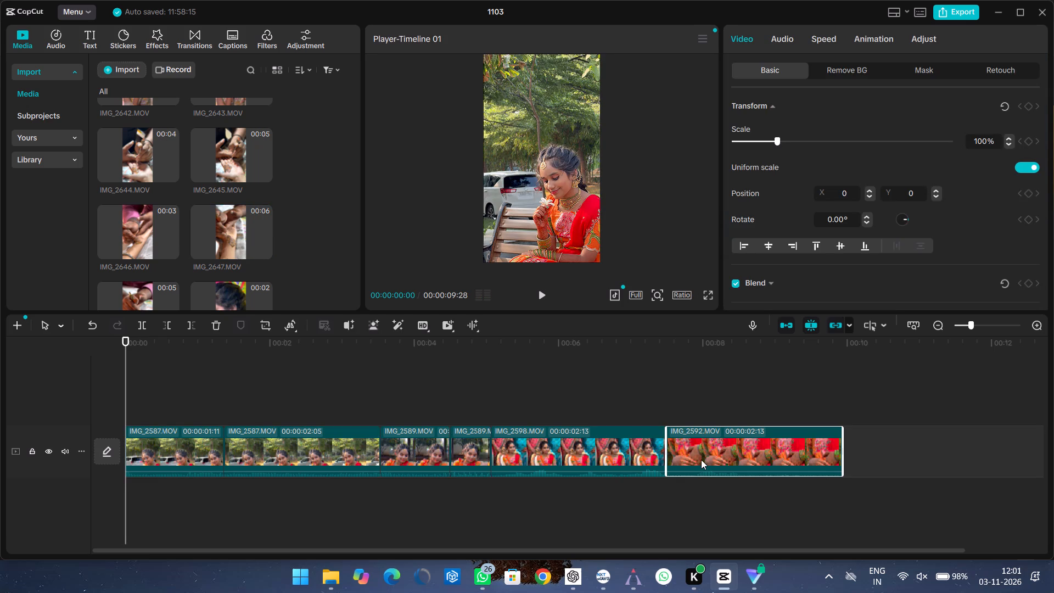
pyautogui.moveTo(701, 460); pyautogui.dragTo(221, 453)
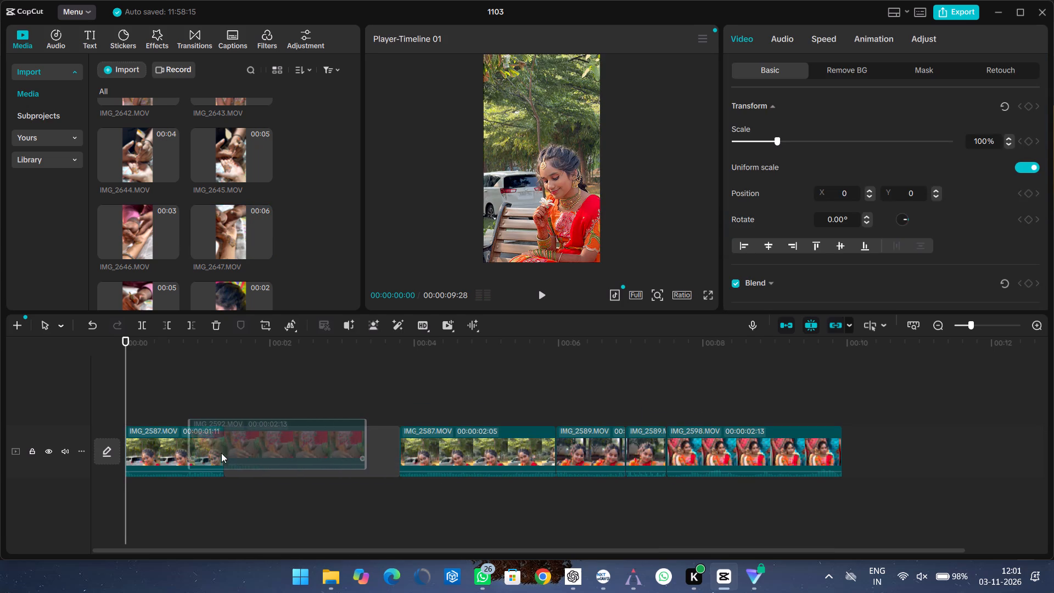
pyautogui.moveTo(221, 453); pyautogui.dragTo(261, 462)
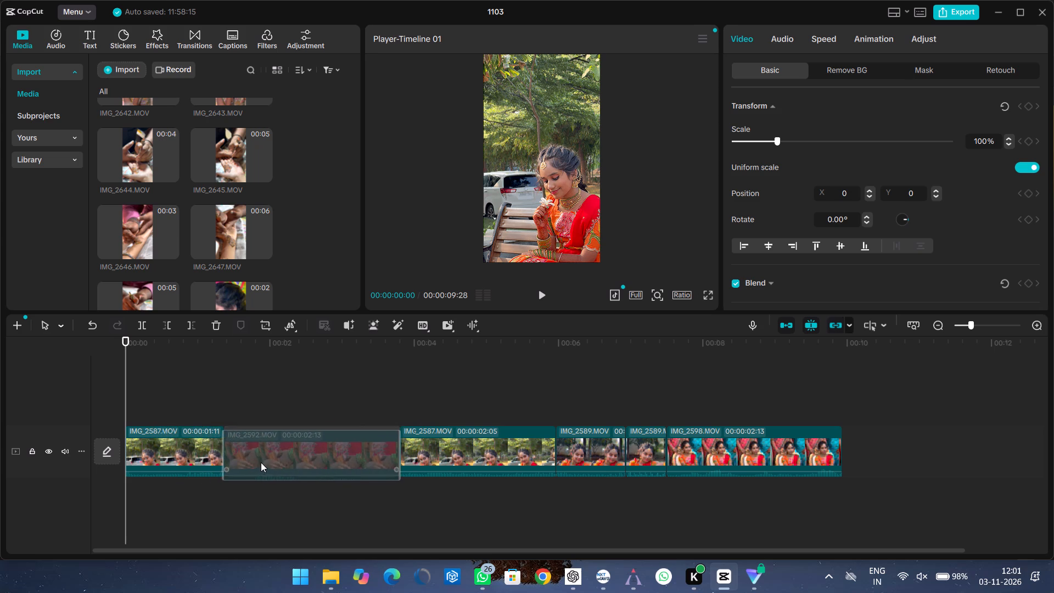
pyautogui.moveTo(261, 462); pyautogui.dragTo(156, 462)
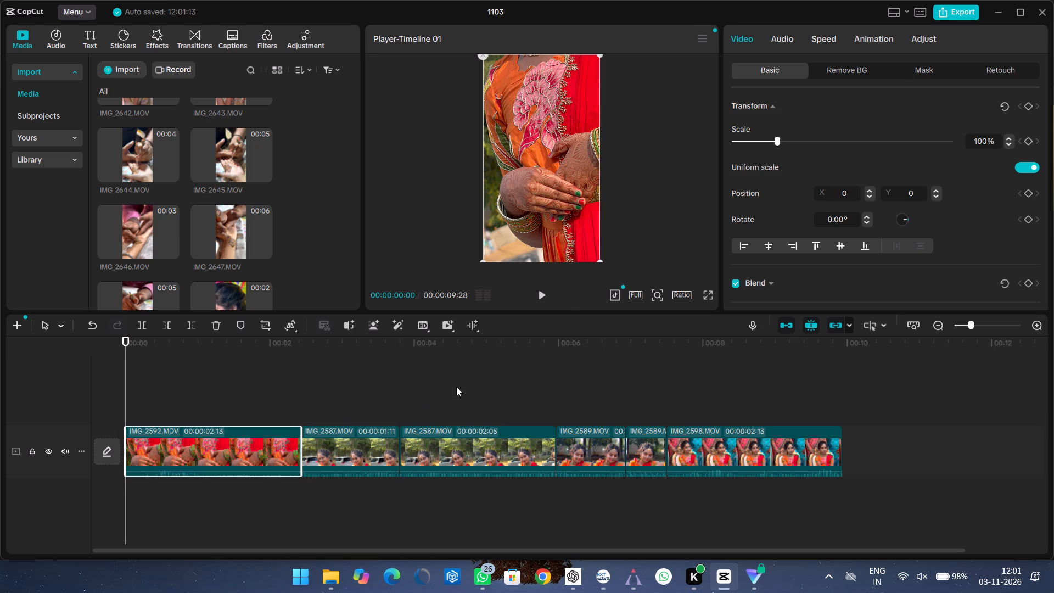
# Play back the reordered timeline from start to end.
pyautogui.click(542, 303)
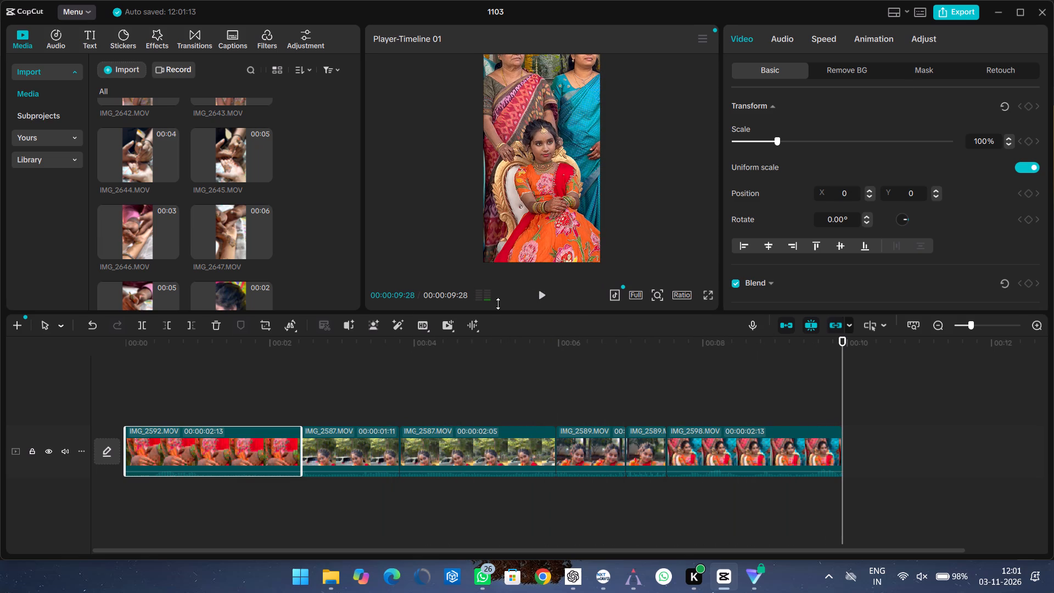
# Browse further through the imported media and preview IMG_2649.MOV, IMG_2653.MOV, IMG_2657.MOV, IMG_2673.MOV and IMG_2677.MOV as candidate shots.
pyautogui.scroll(-1, 212, 179)
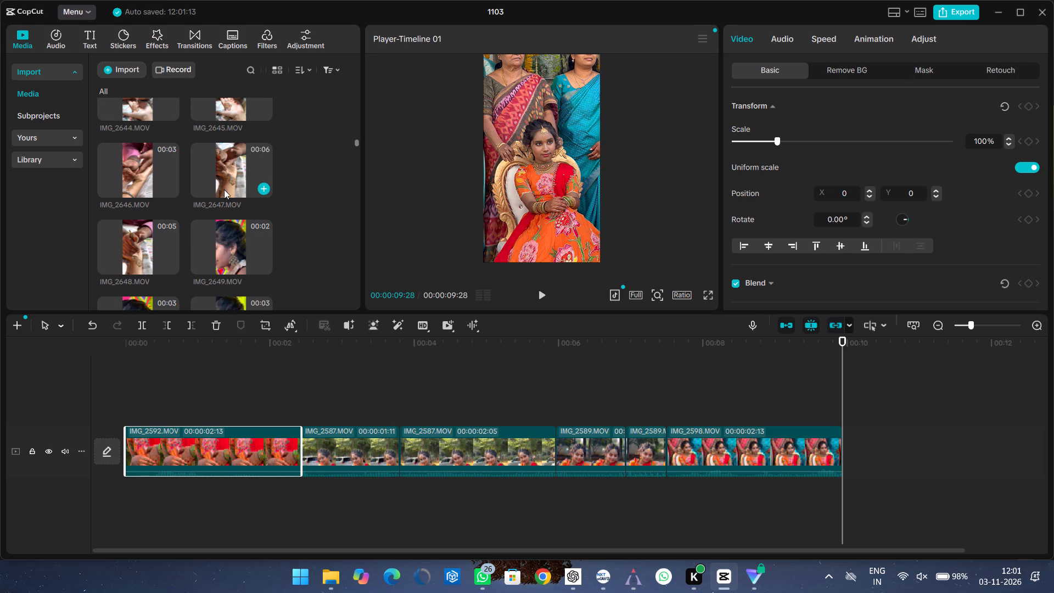
pyautogui.click(223, 233)
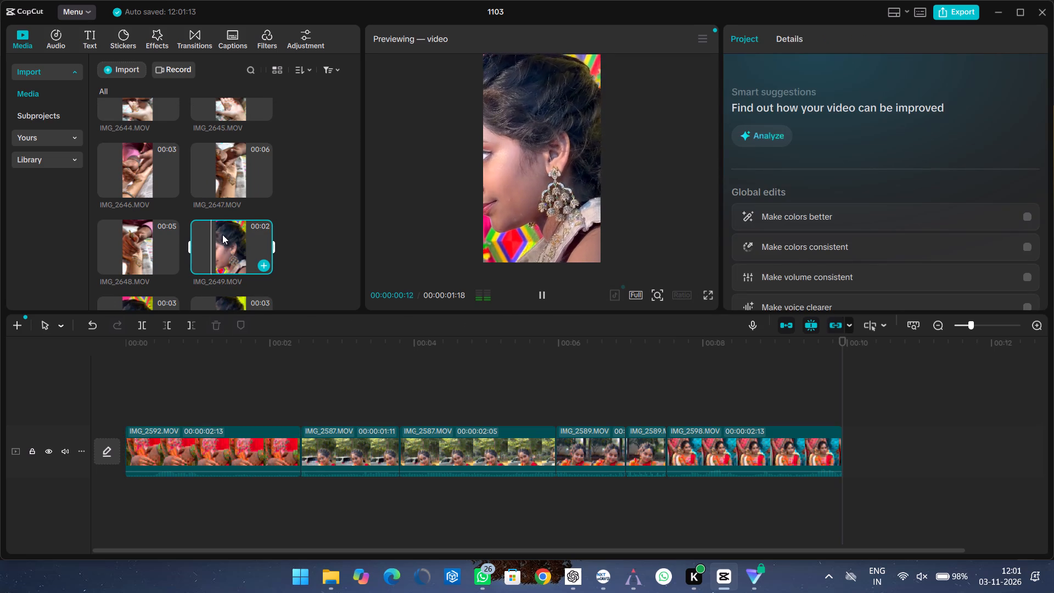
pyautogui.scroll(-3, 211, 212)
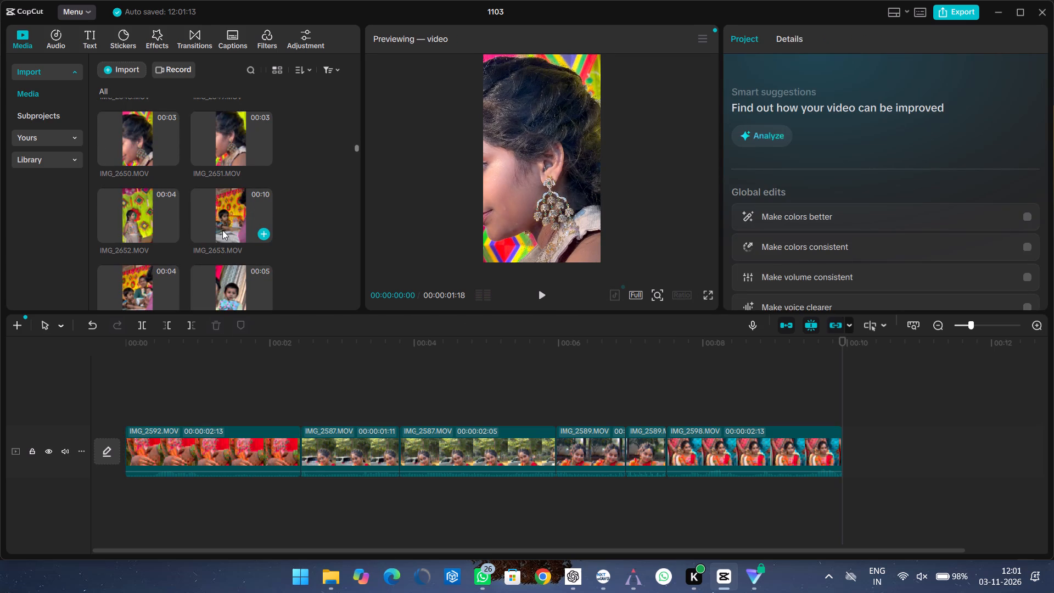
pyautogui.click(222, 230)
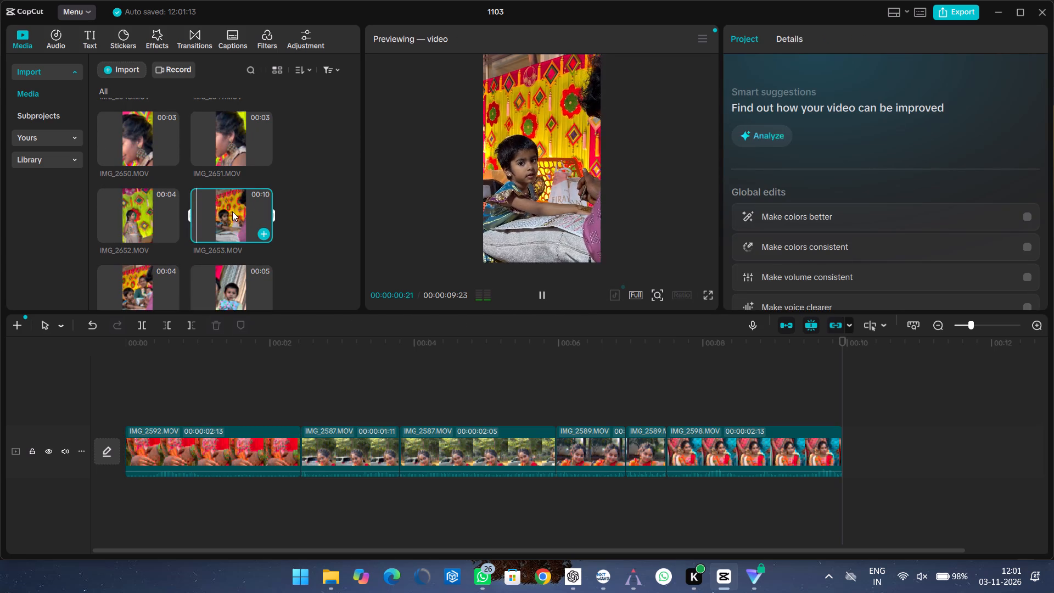
pyautogui.scroll(-2, 232, 211)
pyautogui.click(235, 251)
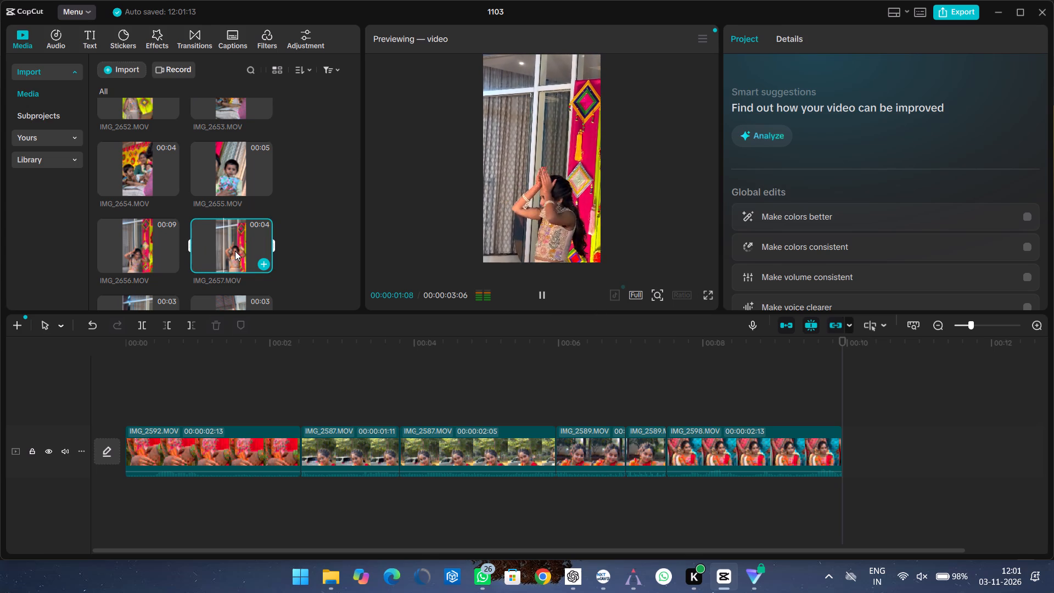
pyautogui.scroll(-5, 236, 251)
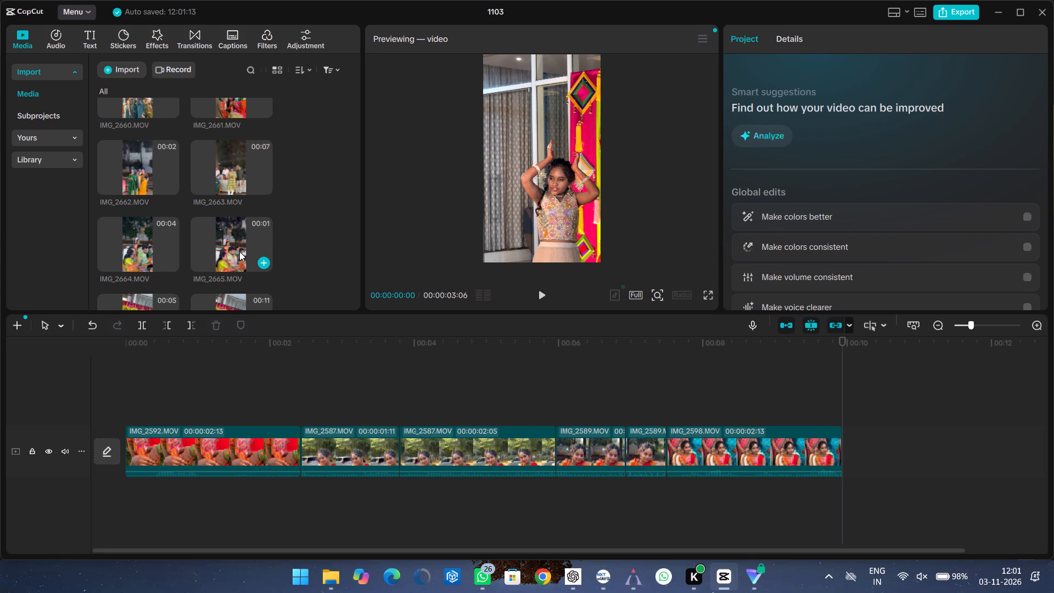
pyautogui.scroll(-5, 239, 251)
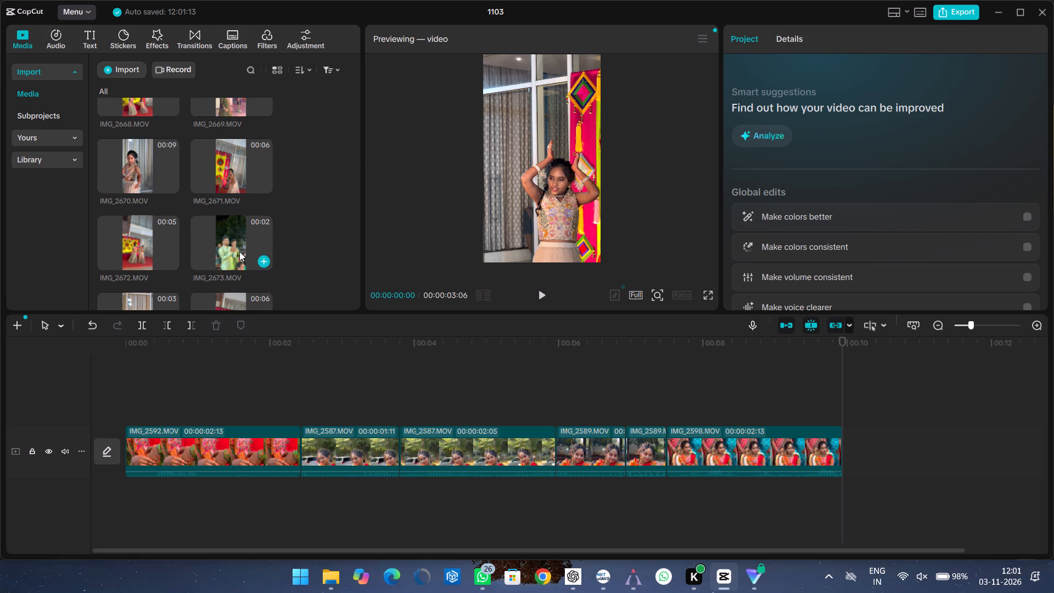
pyautogui.click(239, 251)
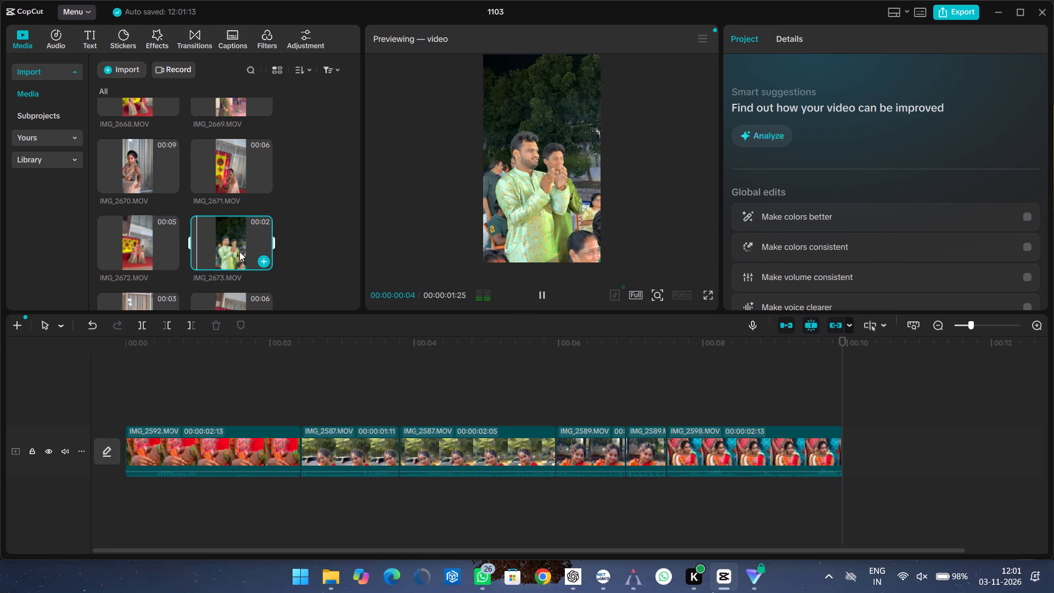
pyautogui.scroll(-3, 239, 251)
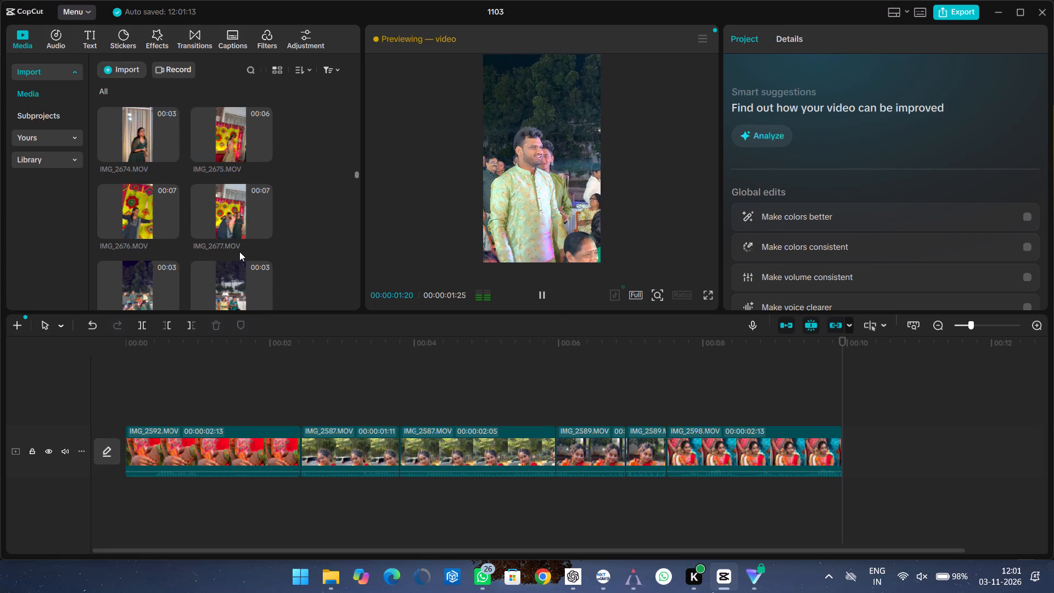
pyautogui.click(226, 231)
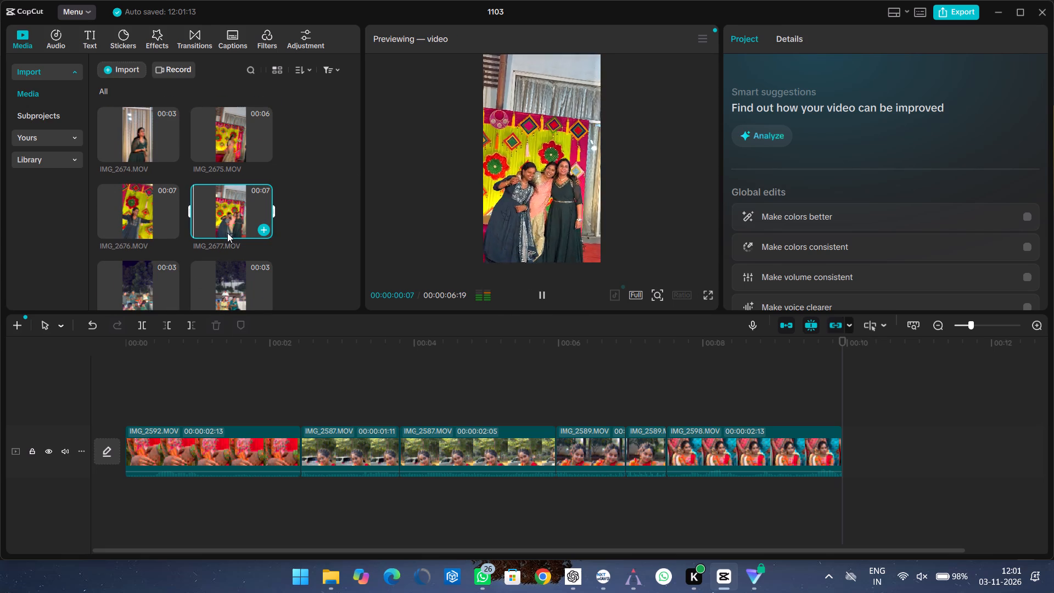
# Browse down to the end of the imported media and preview IMG_2687.MOV and DFPP0813.MP4 as candidate shots.
pyautogui.scroll(-6, 229, 239)
pyautogui.click(232, 243)
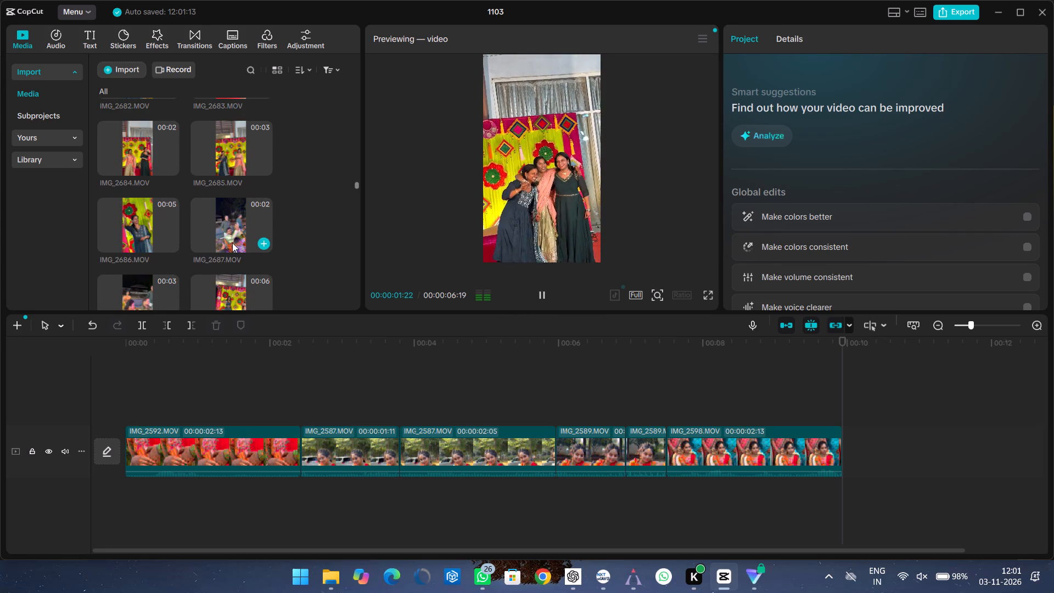
pyautogui.scroll(-6, 232, 243)
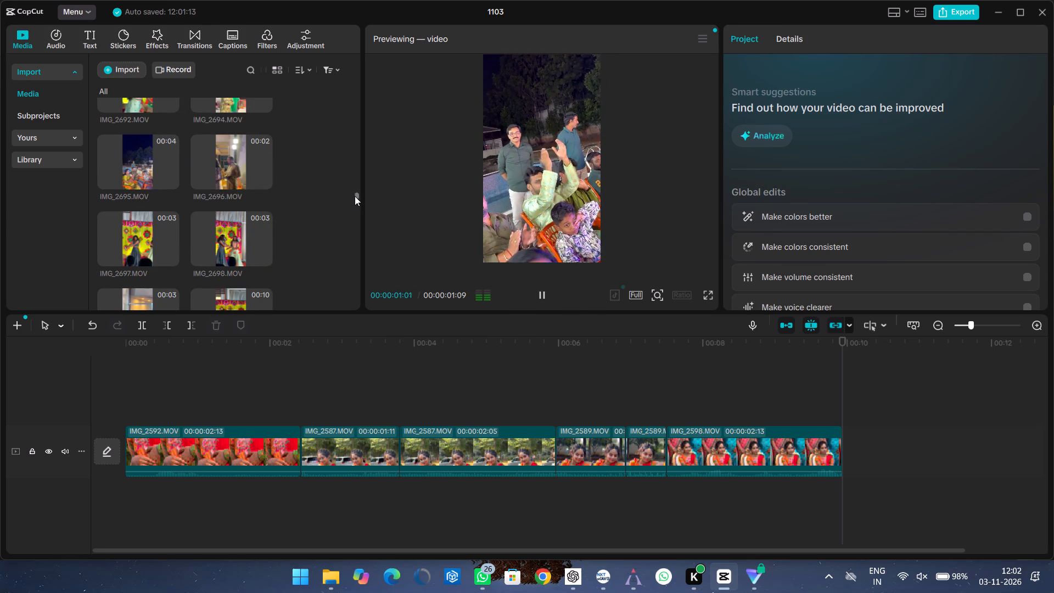
pyautogui.moveTo(356, 195); pyautogui.dragTo(349, 315)
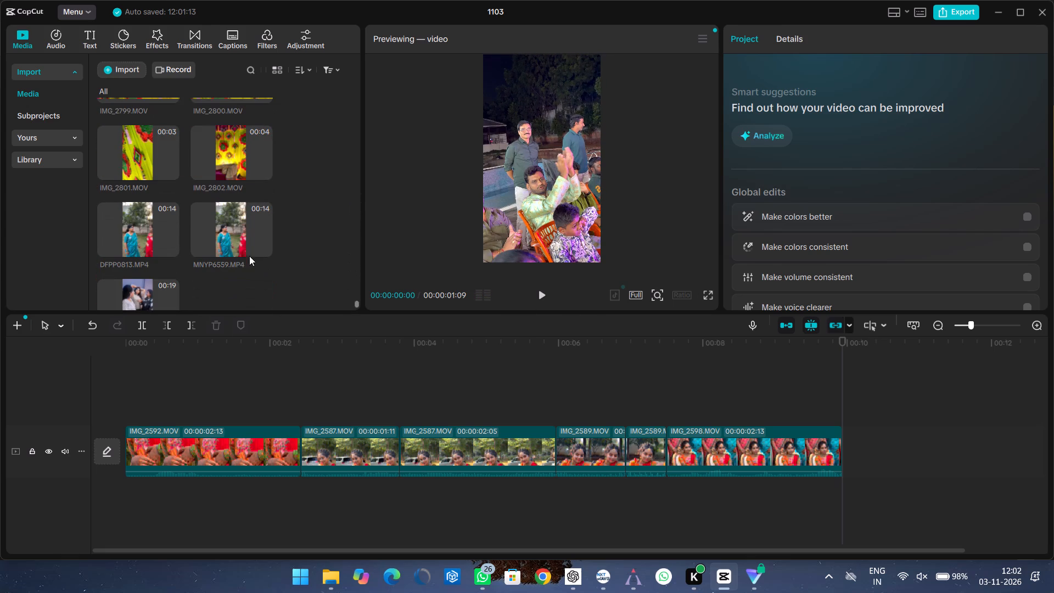
pyautogui.click(136, 186)
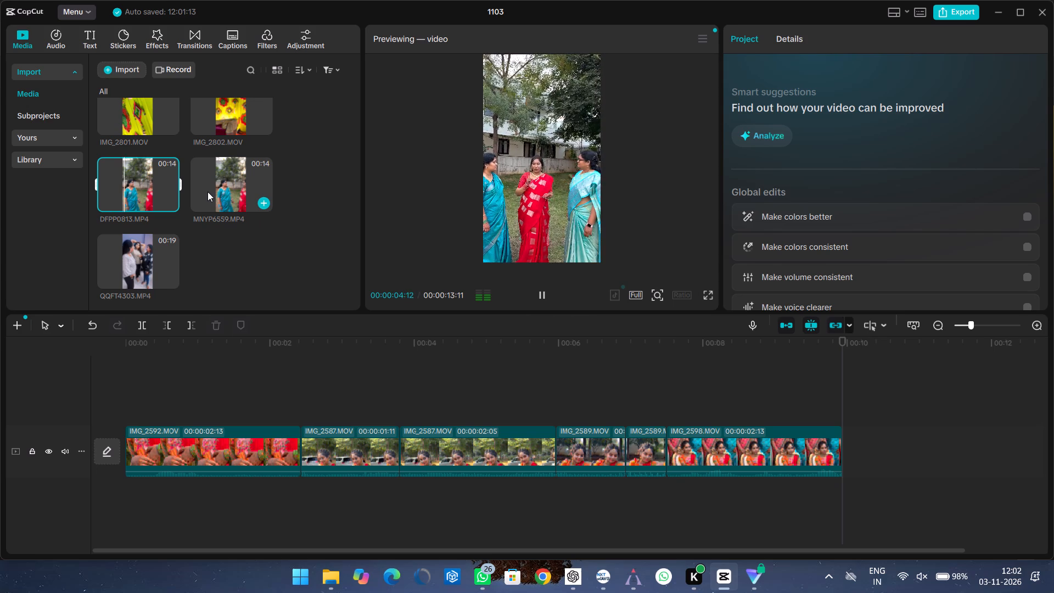
# Browse back up from the end of the imported media and preview IMG_2800.MOV, IMG_2799.MOV, IMG_2798.MOV, IMG_2795.MOV, IMG_2789.MOV and IMG_2783.MOV.
pyautogui.scroll(2, 208, 192)
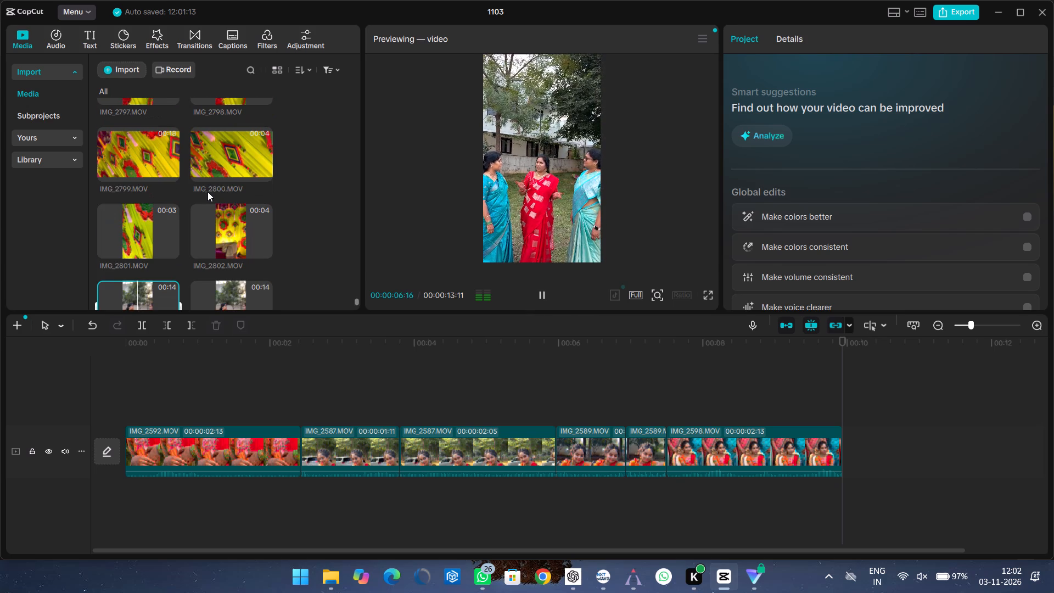
pyautogui.click(238, 169)
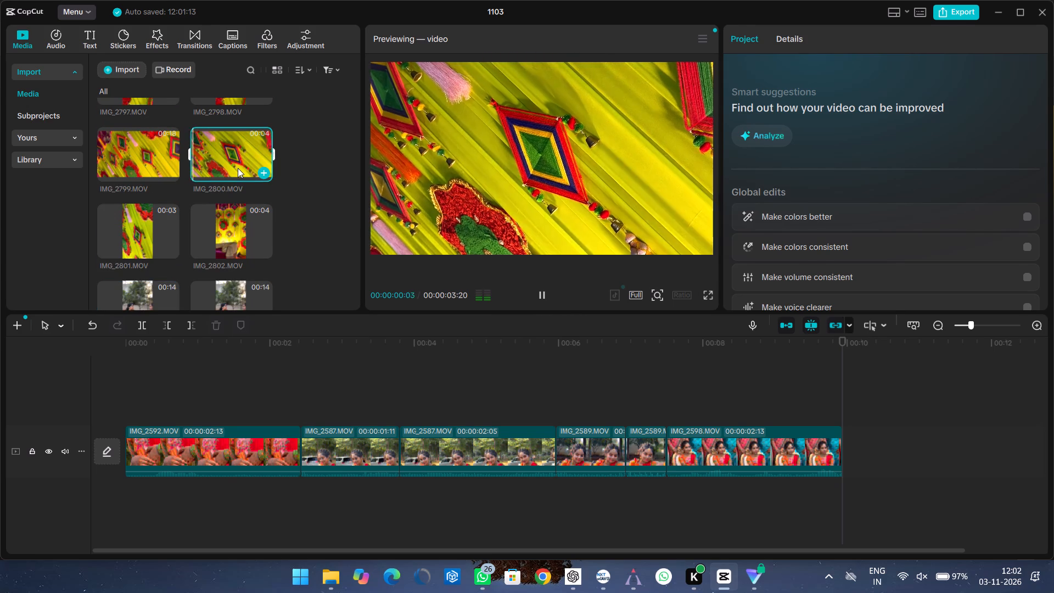
pyautogui.click(149, 154)
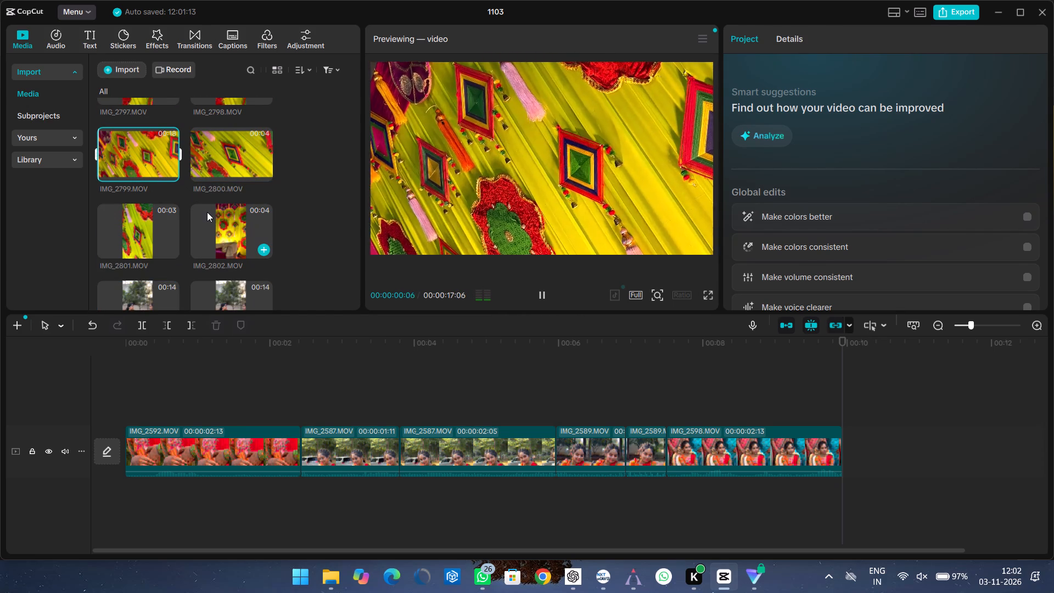
pyautogui.scroll(3, 207, 212)
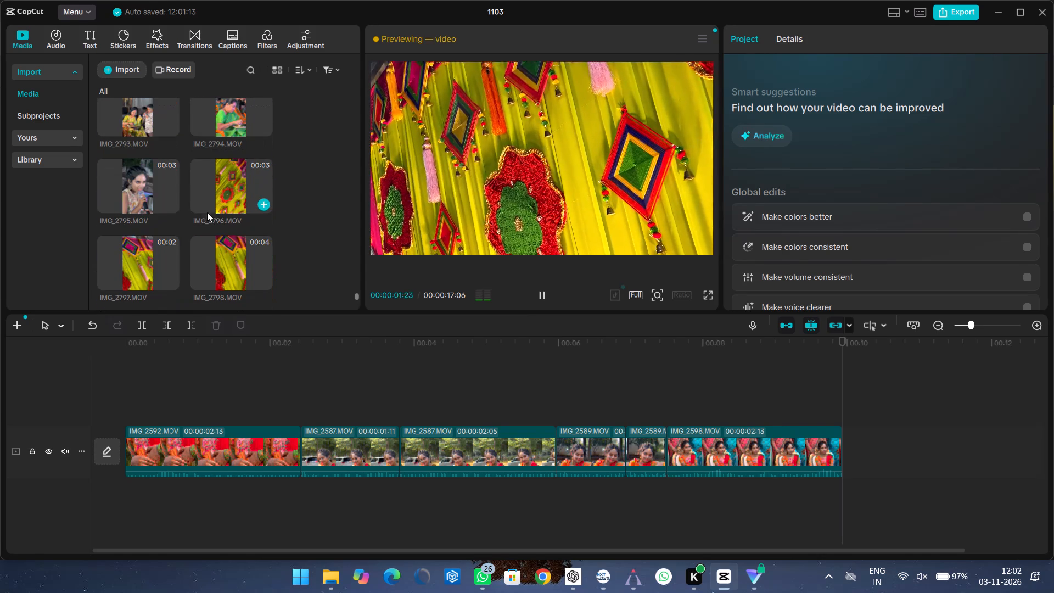
pyautogui.click(240, 238)
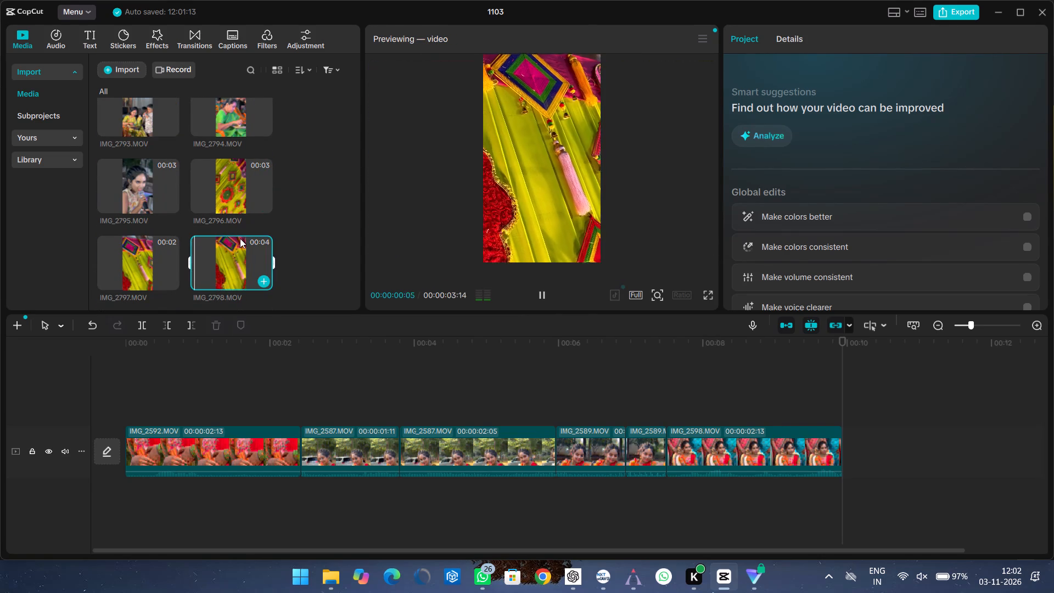
pyautogui.click(160, 258)
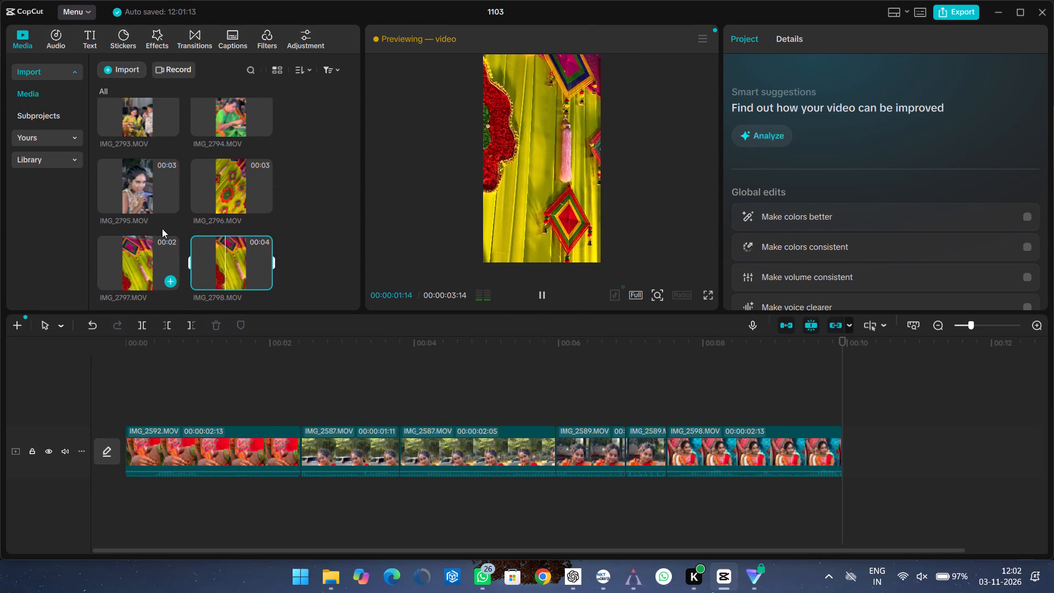
pyautogui.click(153, 203)
pyautogui.scroll(2, 211, 231)
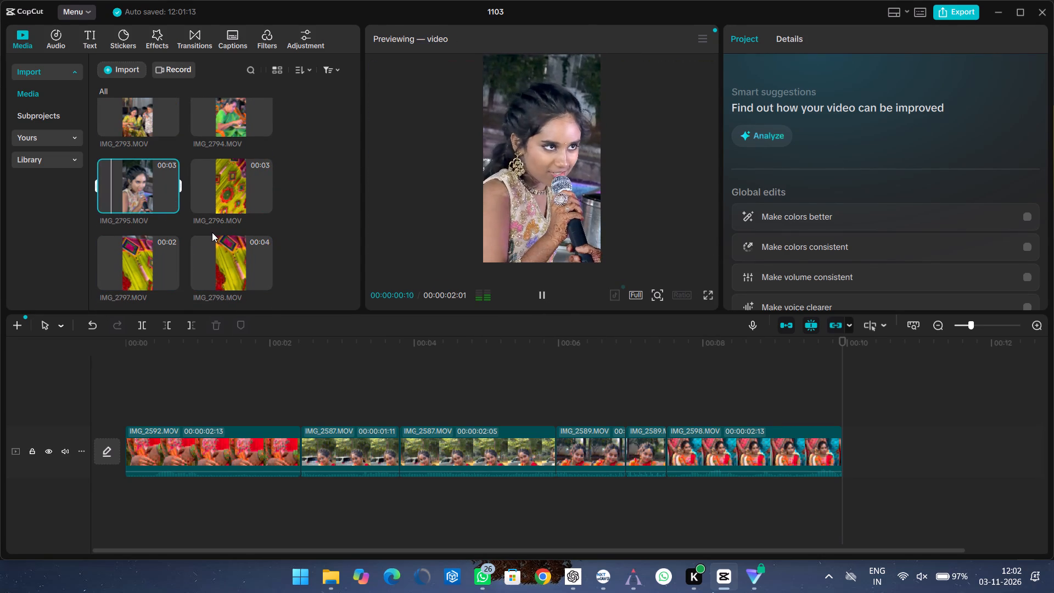
pyautogui.scroll(2, 212, 232)
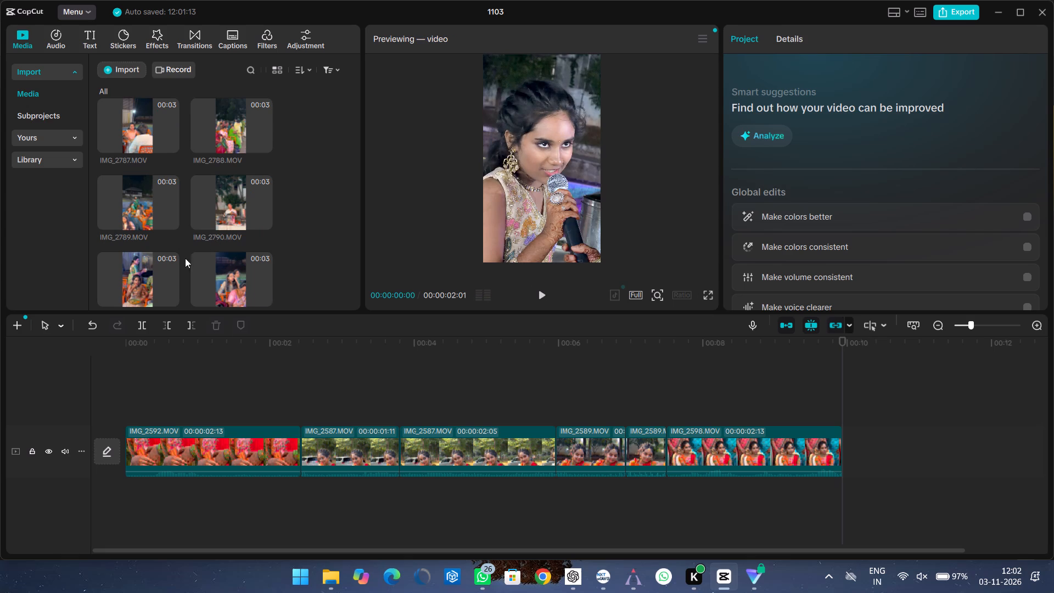
pyautogui.click(116, 211)
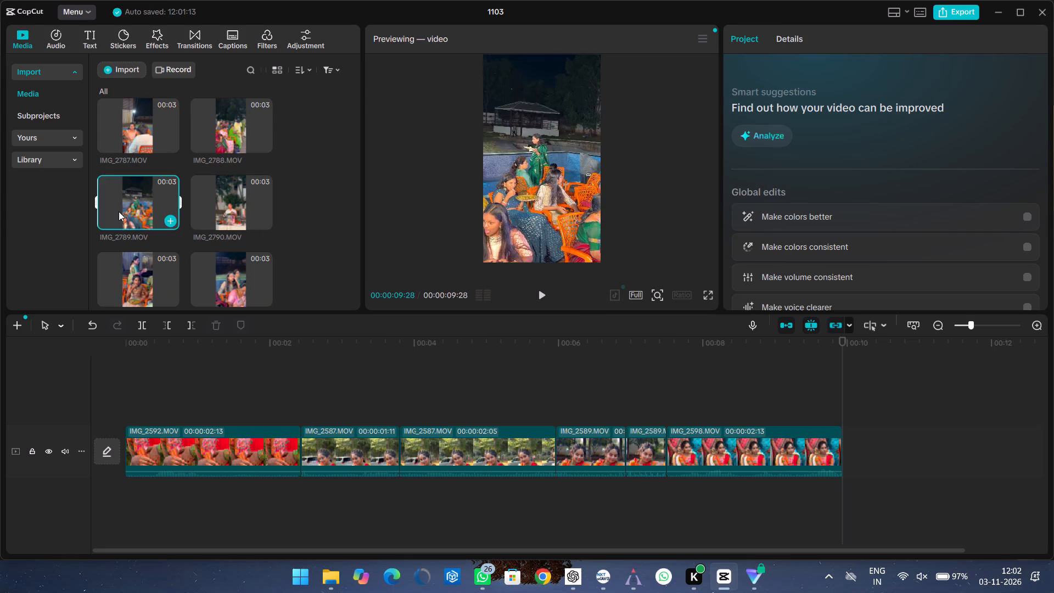
pyautogui.scroll(2, 209, 215)
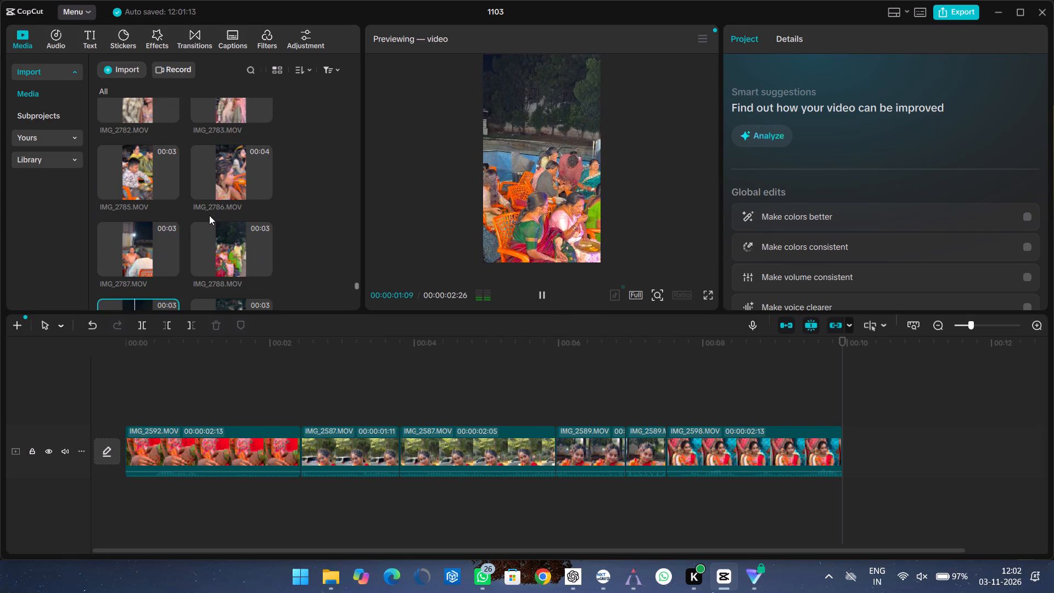
pyautogui.scroll(2, 209, 215)
pyautogui.click(217, 206)
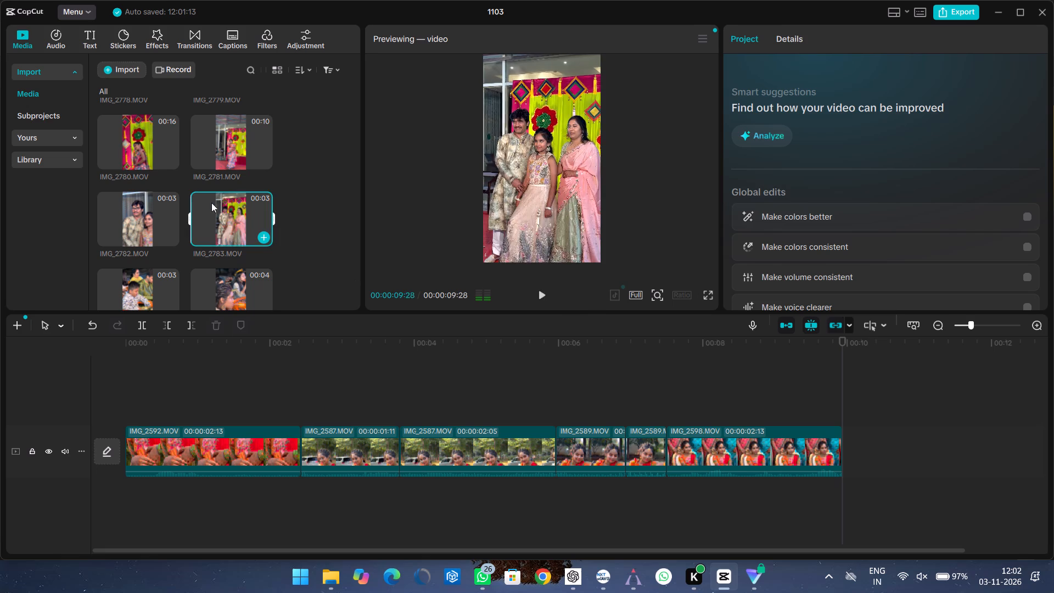
# Minimize the CapCut window and the open Proton VPN, File Explorer, NxtWave and ChatGPT windows behind it.
pyautogui.click(995, 13)
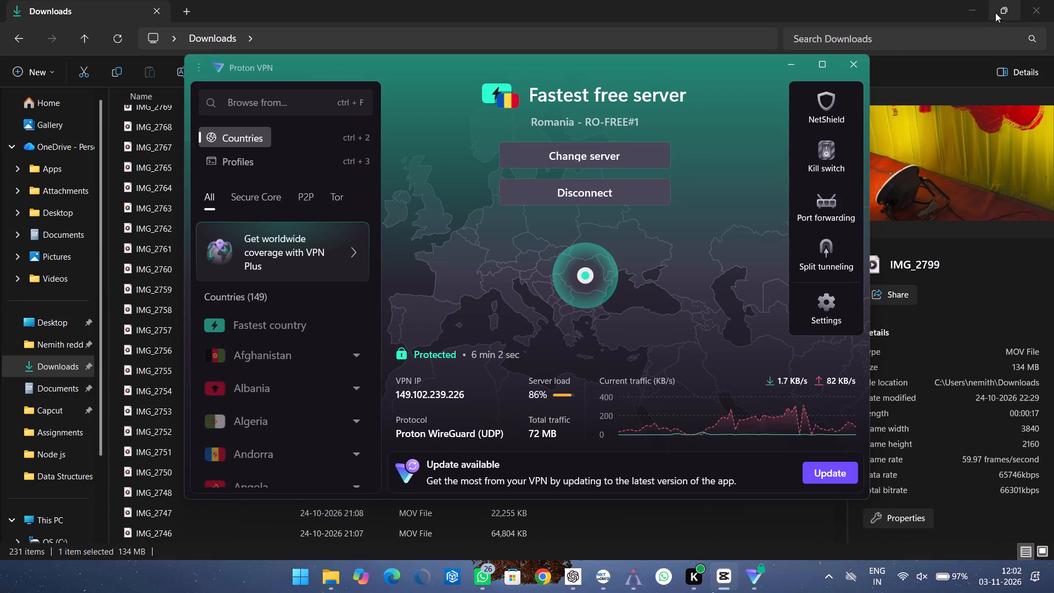
pyautogui.click(782, 66)
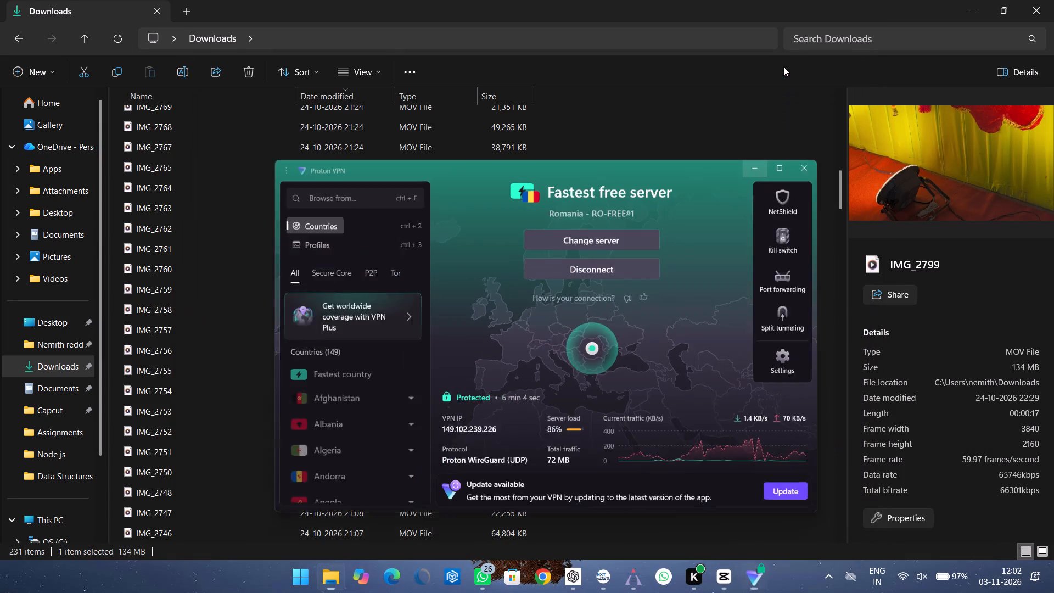
pyautogui.click(970, 7)
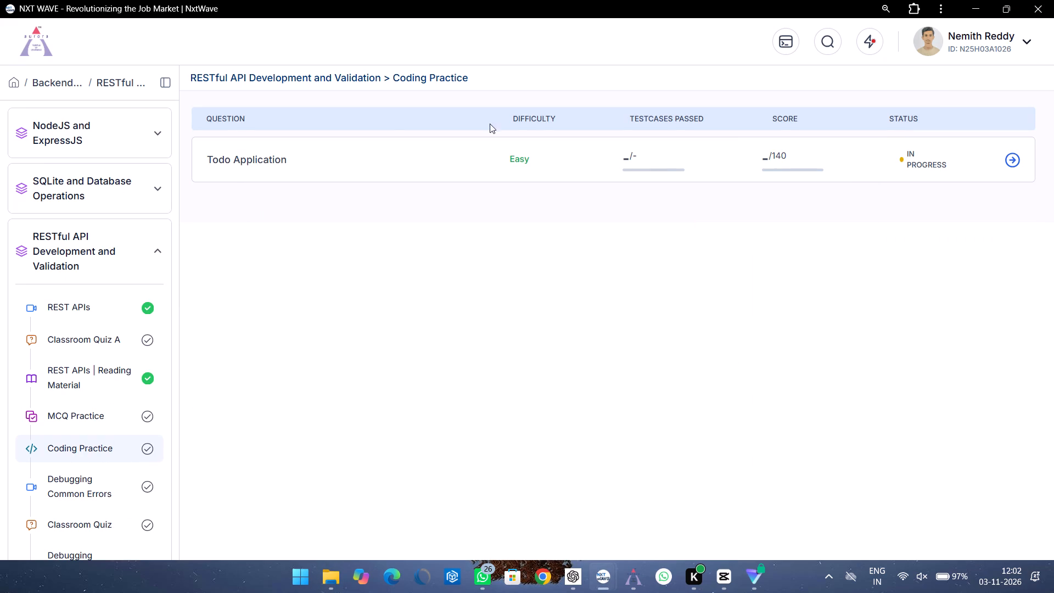
pyautogui.click(972, 0)
pyautogui.click(973, 0)
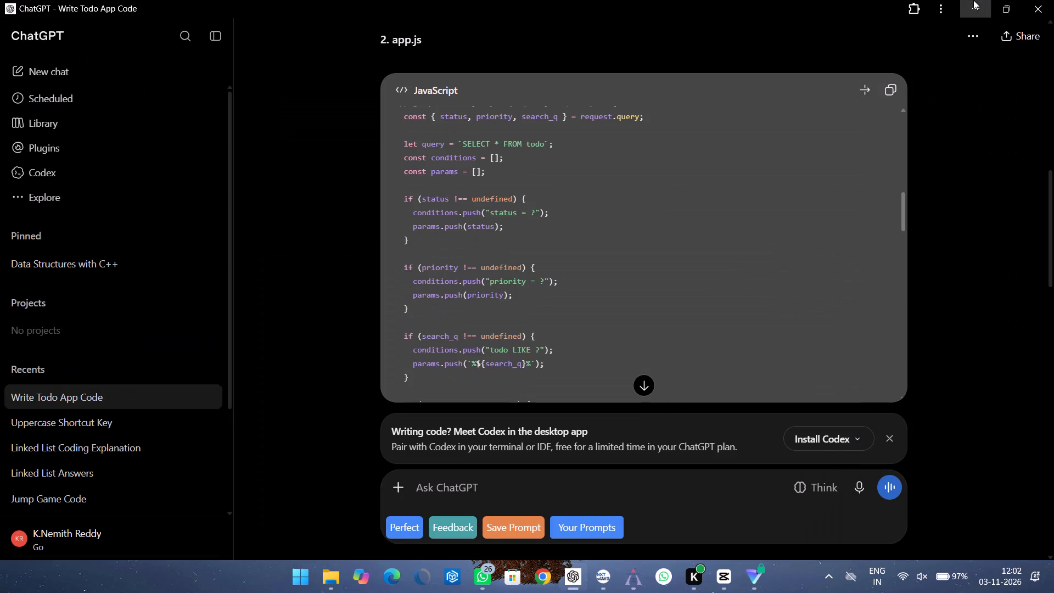
pyautogui.click(973, 0)
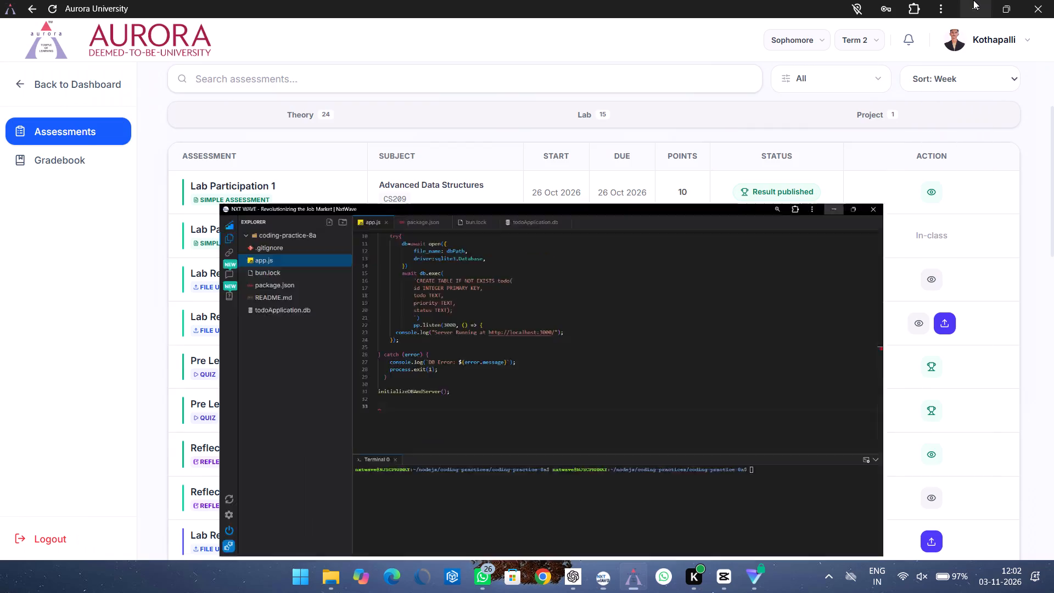
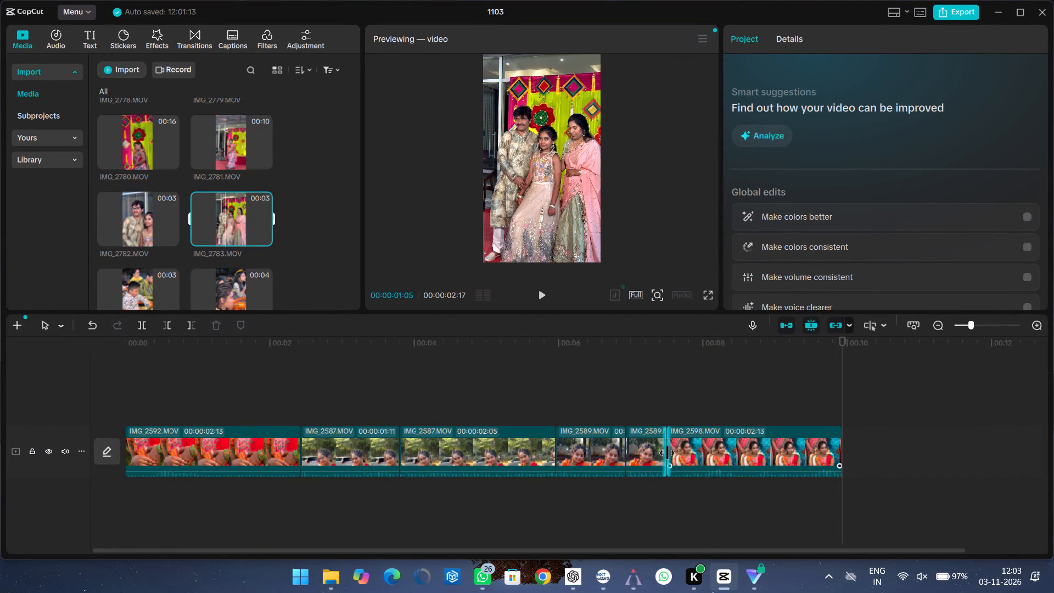
# Browse down to the end of the imported media and preview IMG_2788.MOV and IMG_2796.MOV as candidate shots.
pyautogui.scroll(-2, 161, 198)
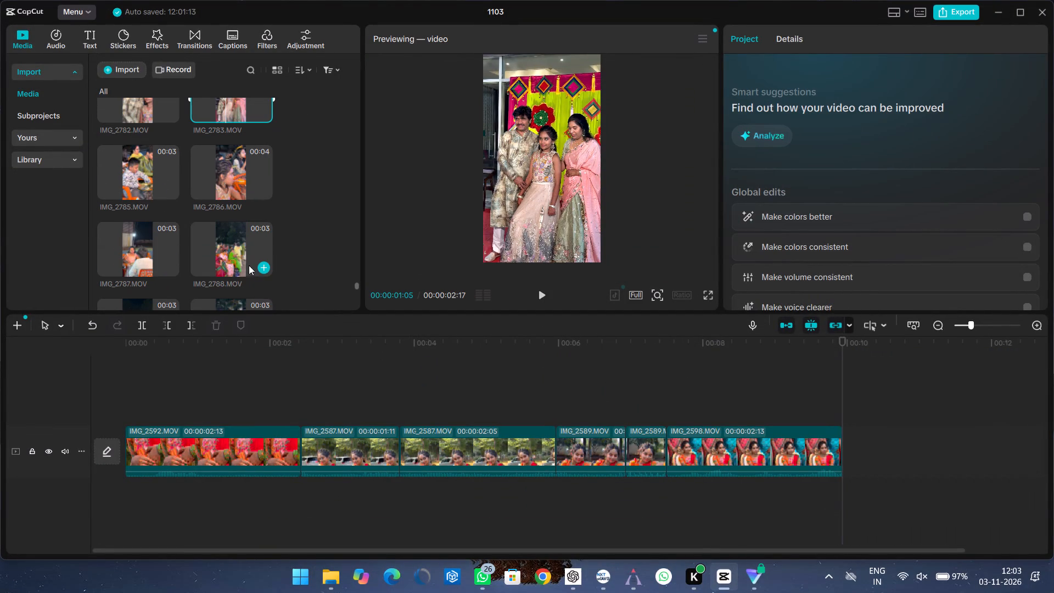
pyautogui.click(211, 230)
pyautogui.scroll(-2, 220, 217)
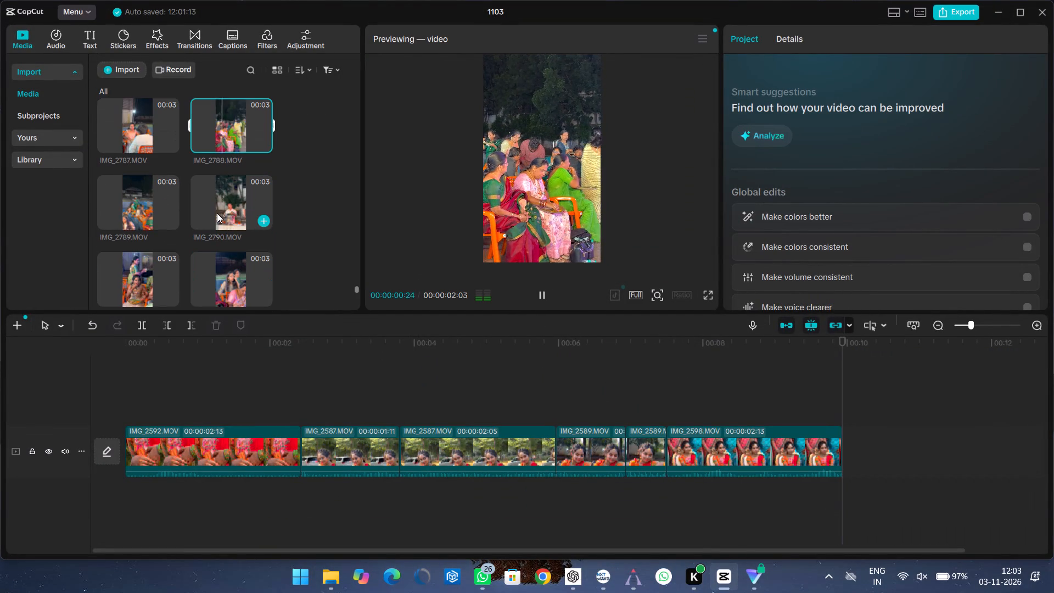
pyautogui.scroll(-3, 217, 213)
pyautogui.click(226, 234)
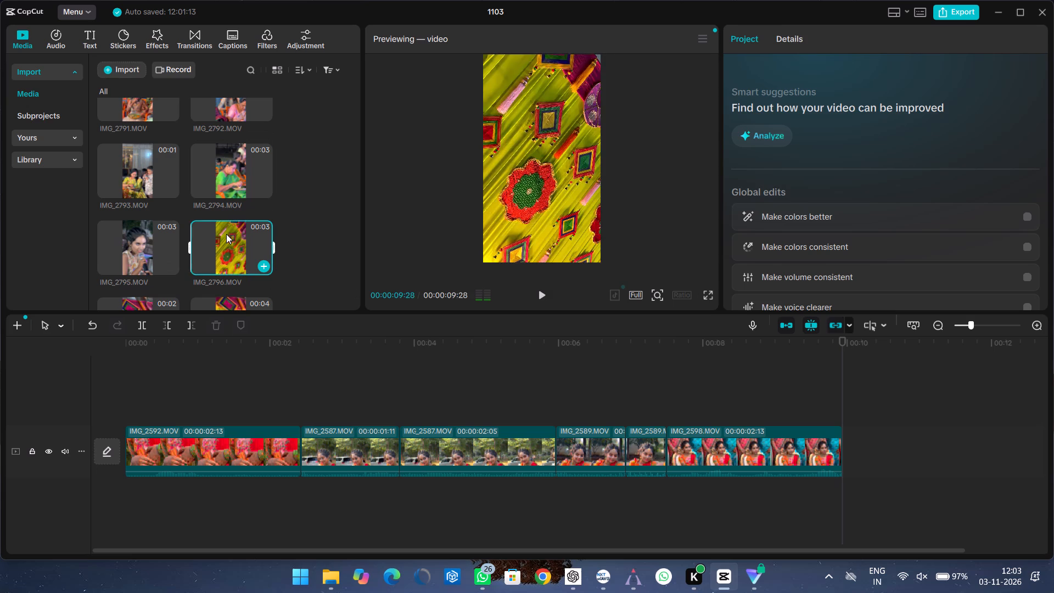
pyautogui.scroll(-6, 220, 221)
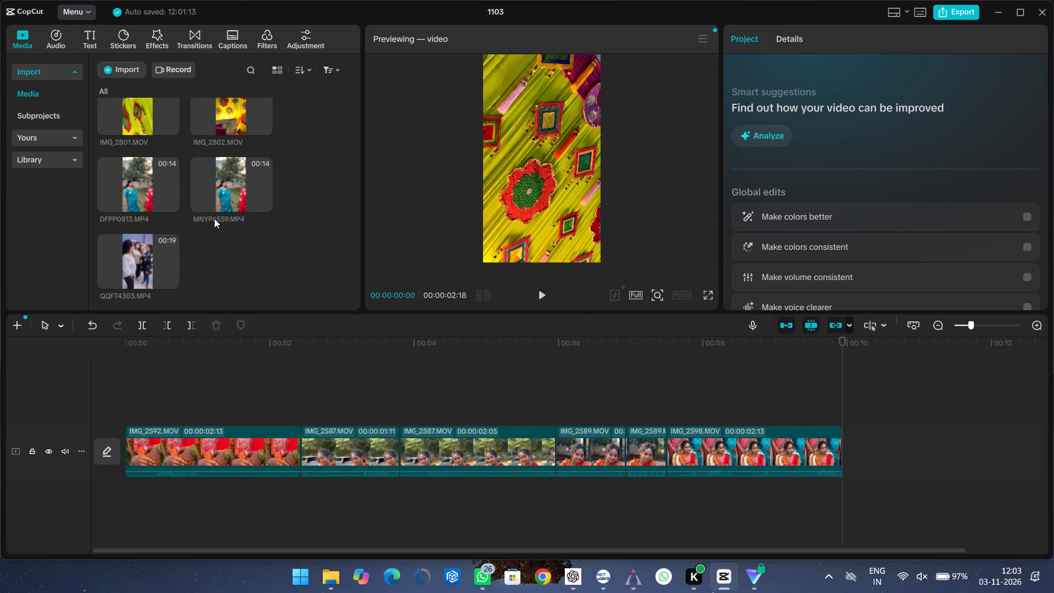
# Browse back up through the imported media to the IMG_2650s clips and preview IMG_2658.MOV as a candidate shot.
pyautogui.scroll(9, 214, 219)
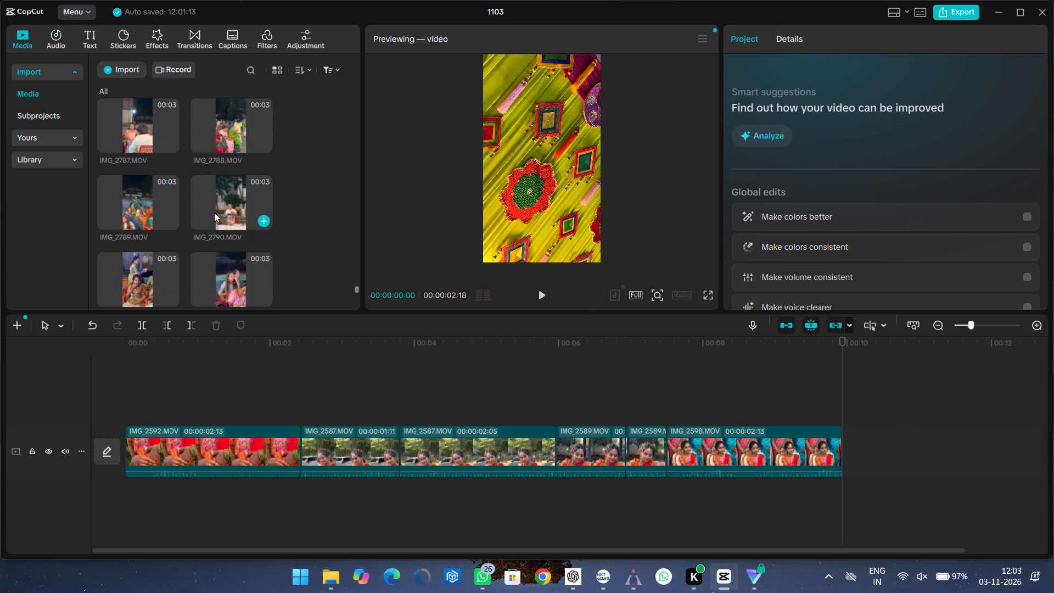
pyautogui.scroll(19, 214, 211)
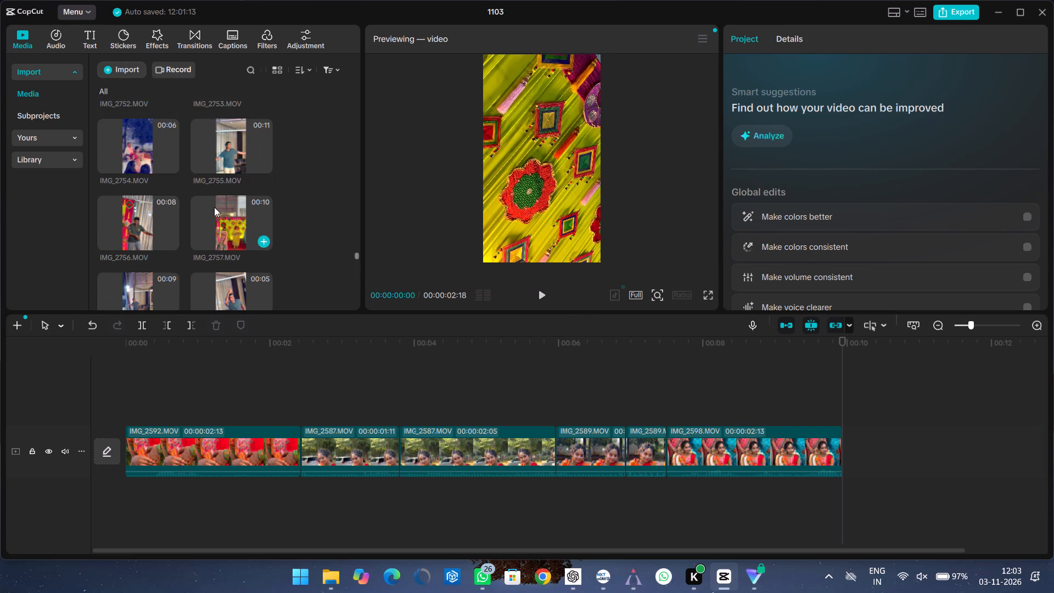
pyautogui.scroll(17, 214, 207)
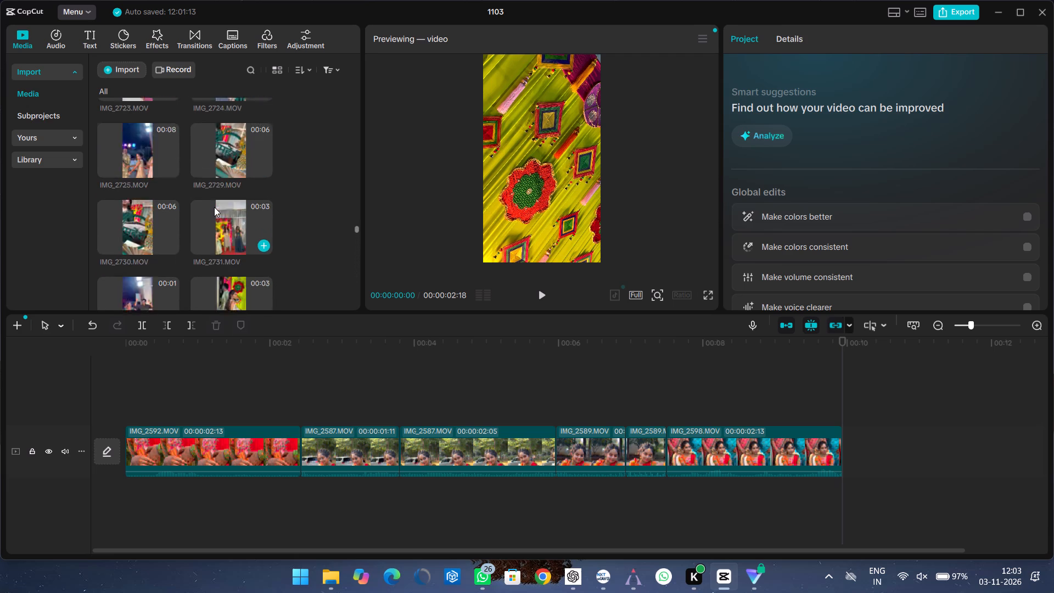
pyautogui.scroll(17, 214, 207)
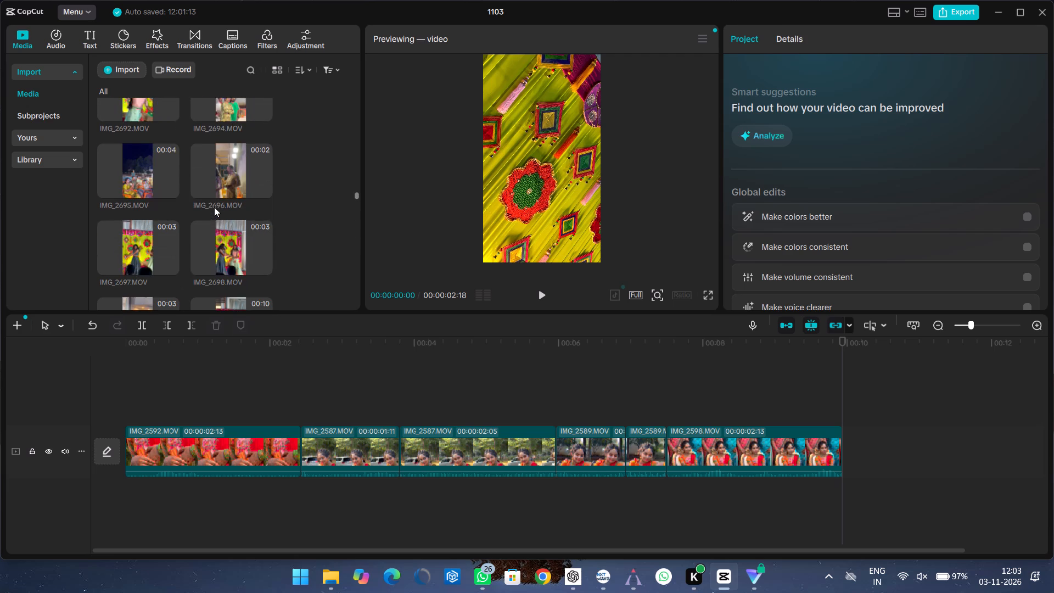
pyautogui.scroll(17, 214, 207)
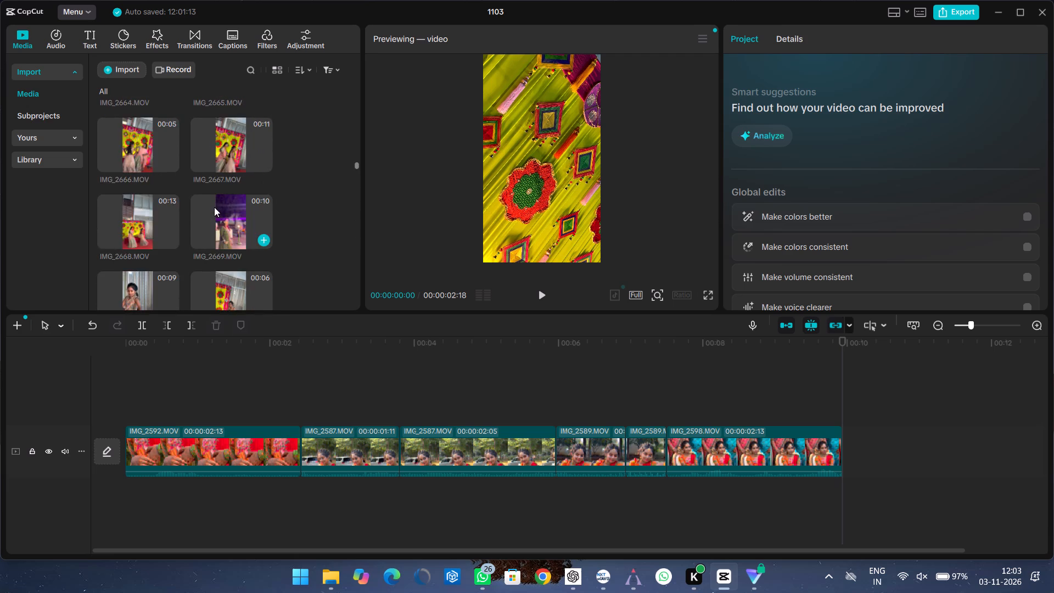
pyautogui.scroll(5, 214, 207)
pyautogui.click(138, 155)
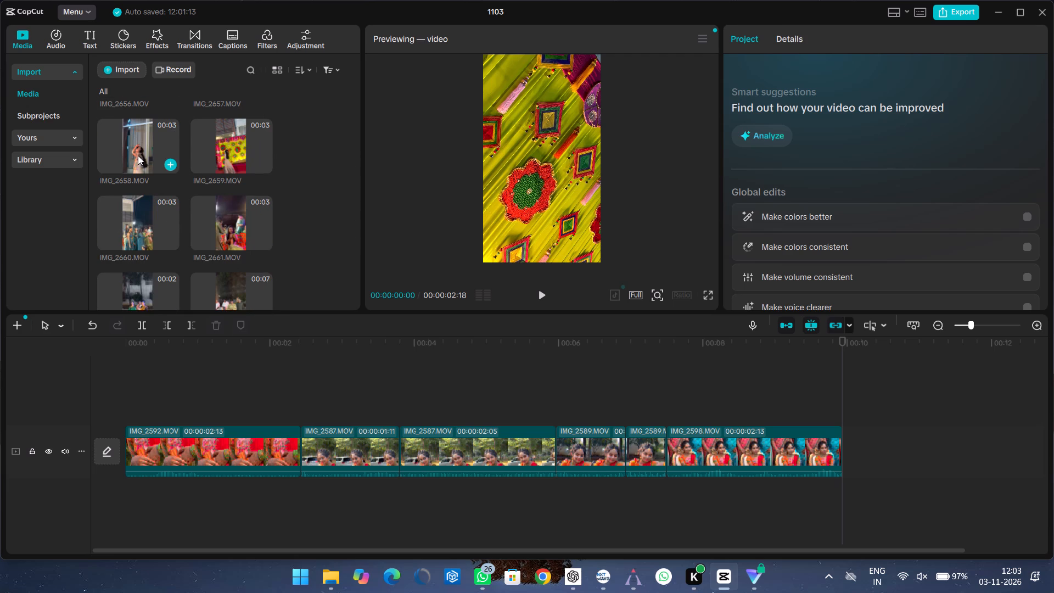
# Browse the remaining imported clips back up to the start of the media, at IMG_2587.MOV.
pyautogui.scroll(4, 206, 221)
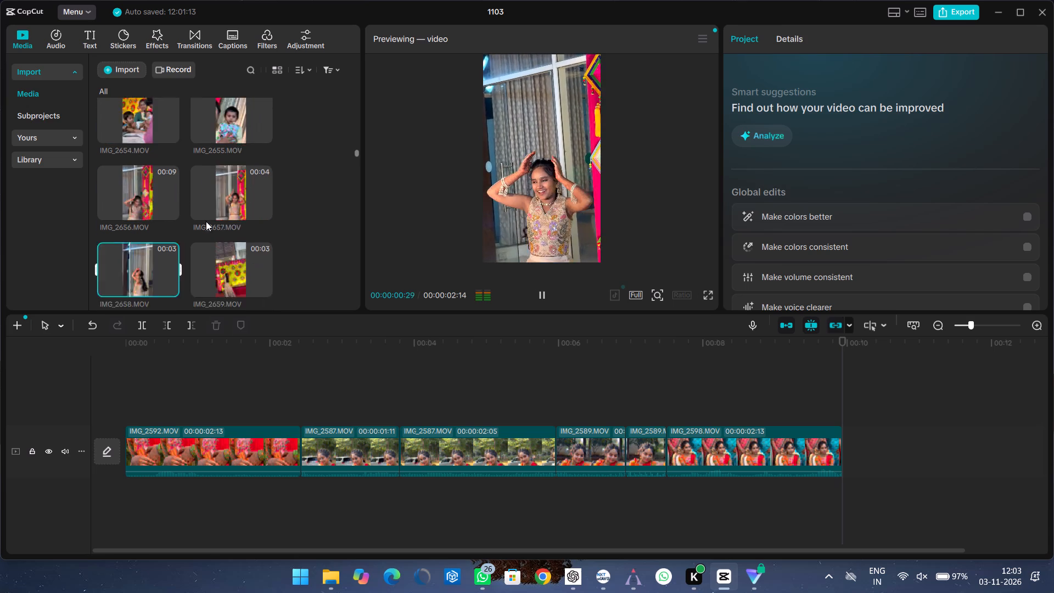
pyautogui.scroll(18, 206, 221)
pyautogui.scroll(11, 195, 216)
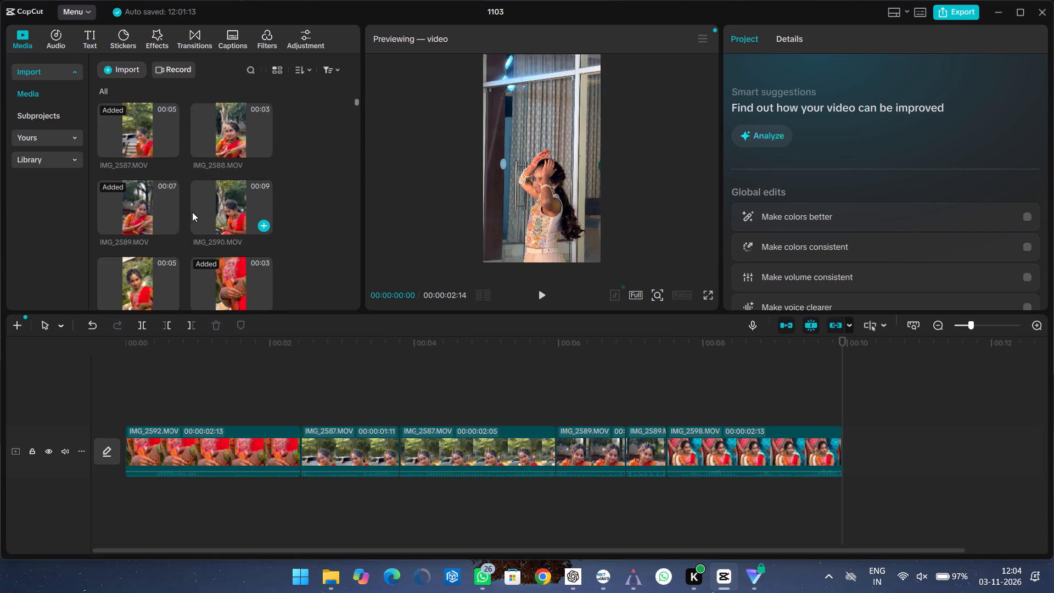
pyautogui.scroll(5, 192, 212)
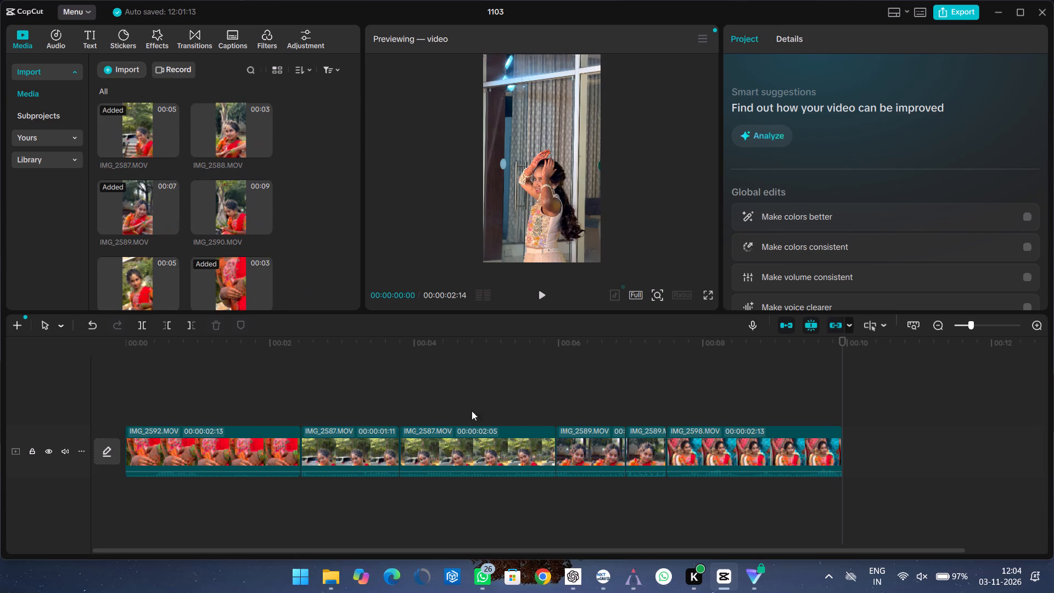